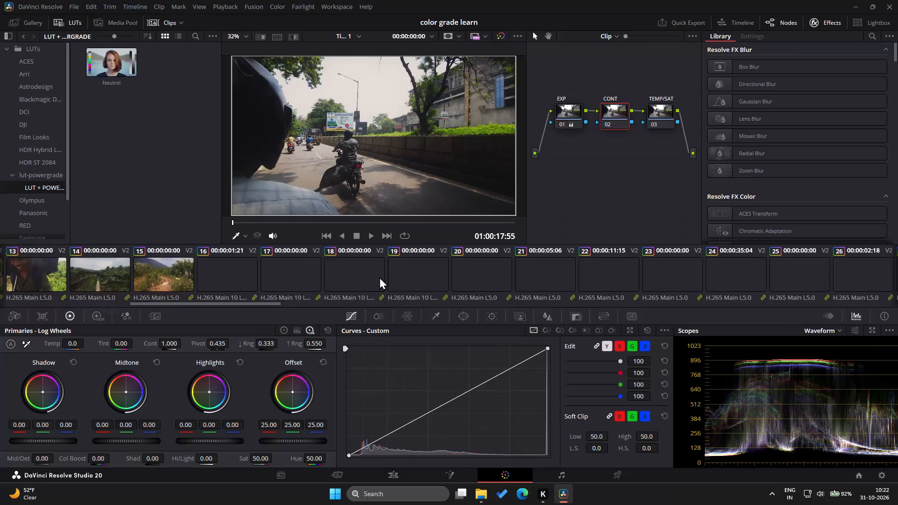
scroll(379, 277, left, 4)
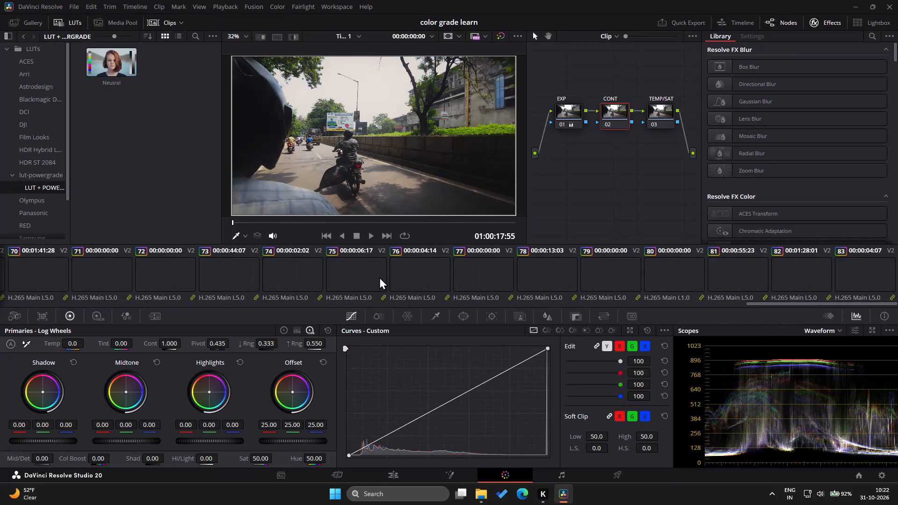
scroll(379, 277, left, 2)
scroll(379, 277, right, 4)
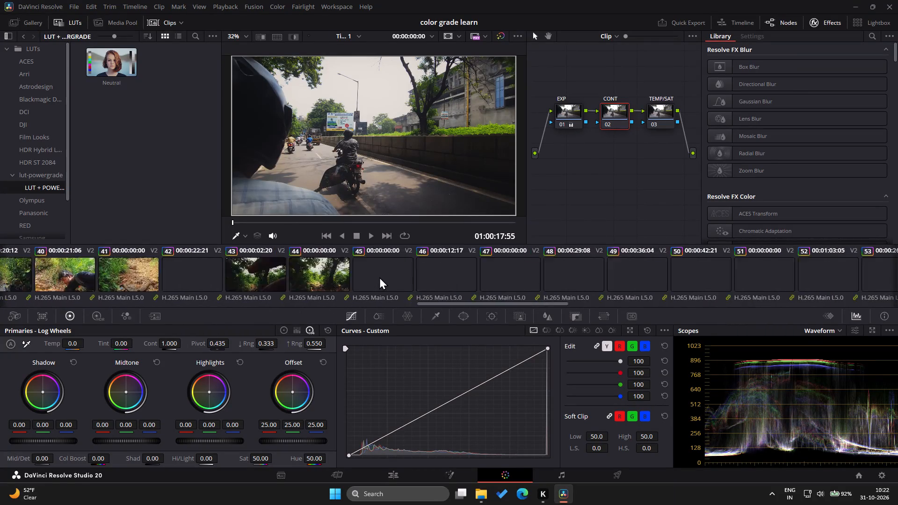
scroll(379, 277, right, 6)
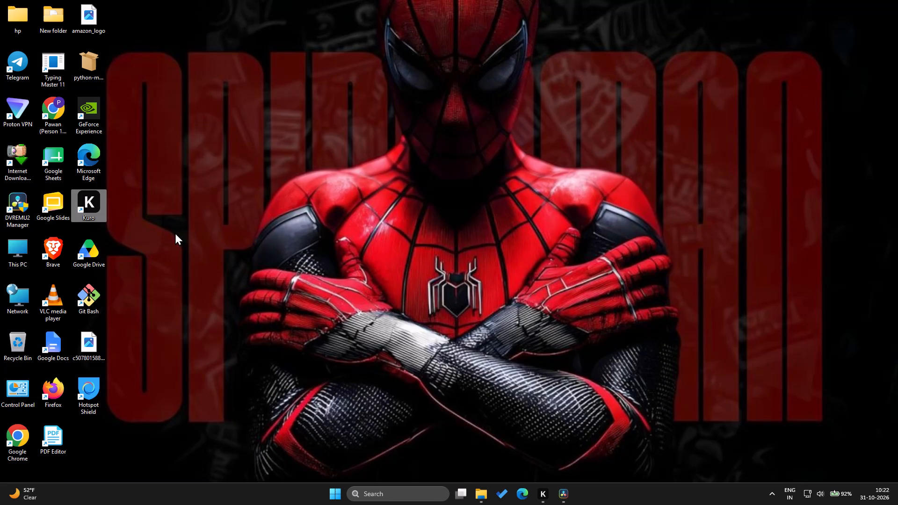
Switch to the Brave browser, dismiss the page restore offer, open YouTube and maximize the window.
double_click(41, 246)
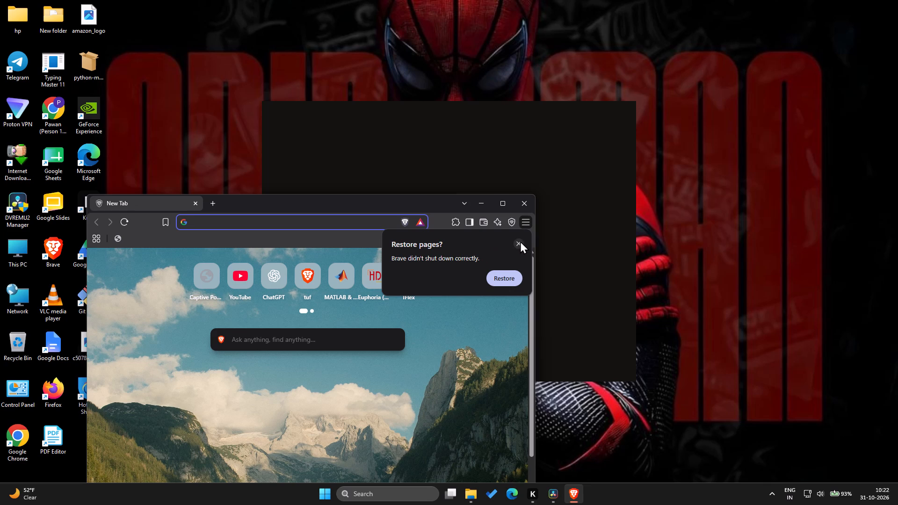
click(520, 240)
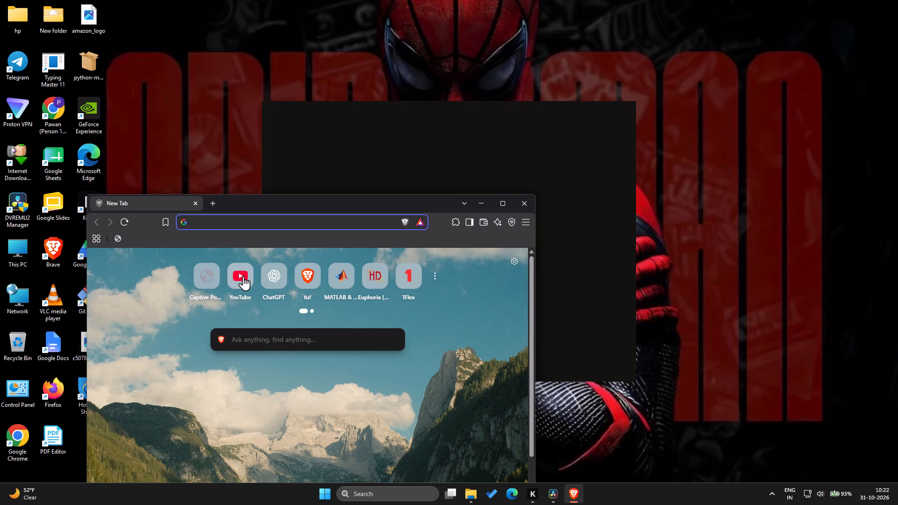
click(243, 276)
click(500, 202)
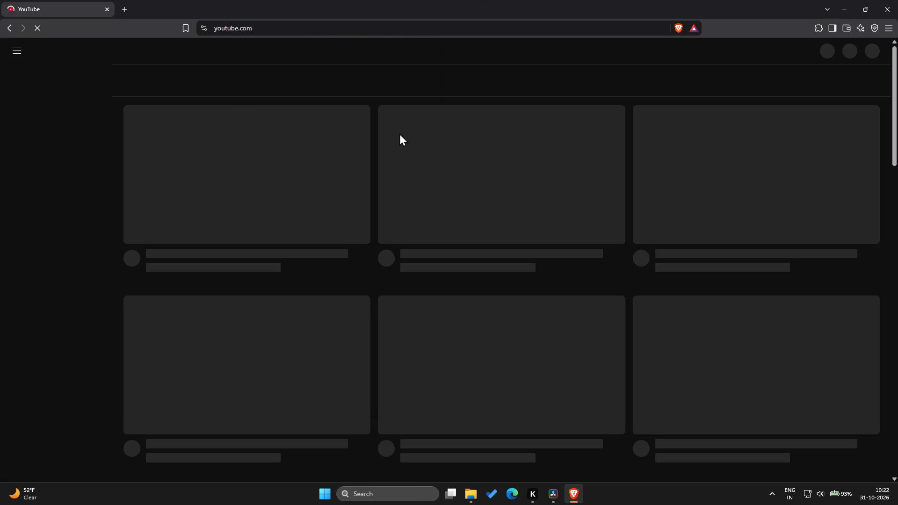
Browse the YouTube home feed for videos about color grading.
scroll(413, 218, up, 1)
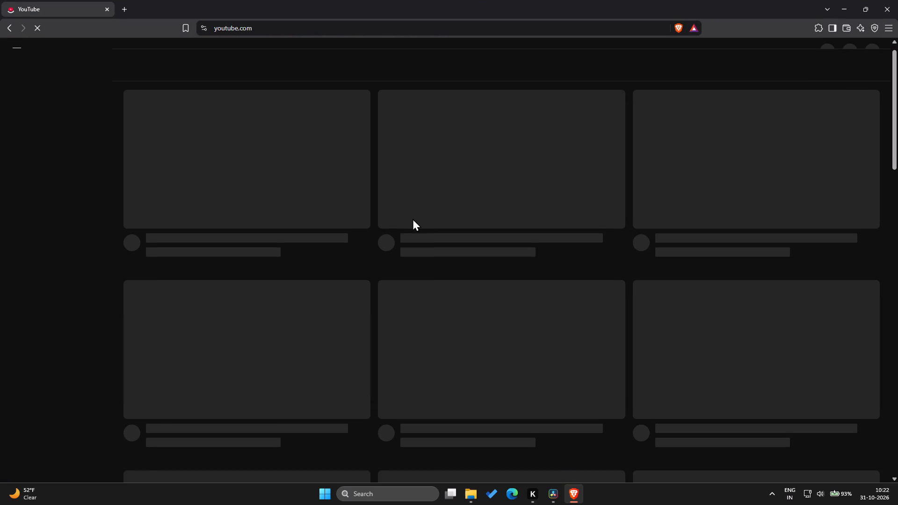
scroll(413, 218, up, 1)
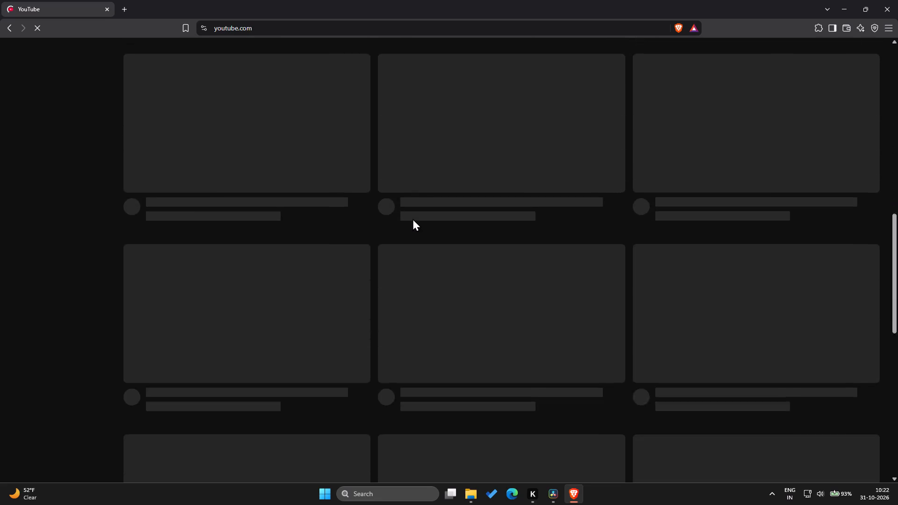
scroll(413, 218, up, 6)
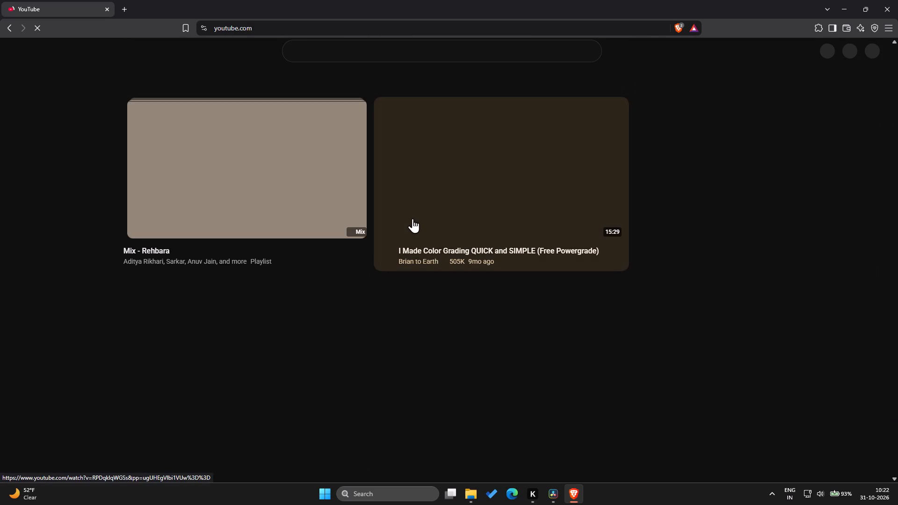
scroll(413, 218, up, 1)
scroll(413, 218, down, 1)
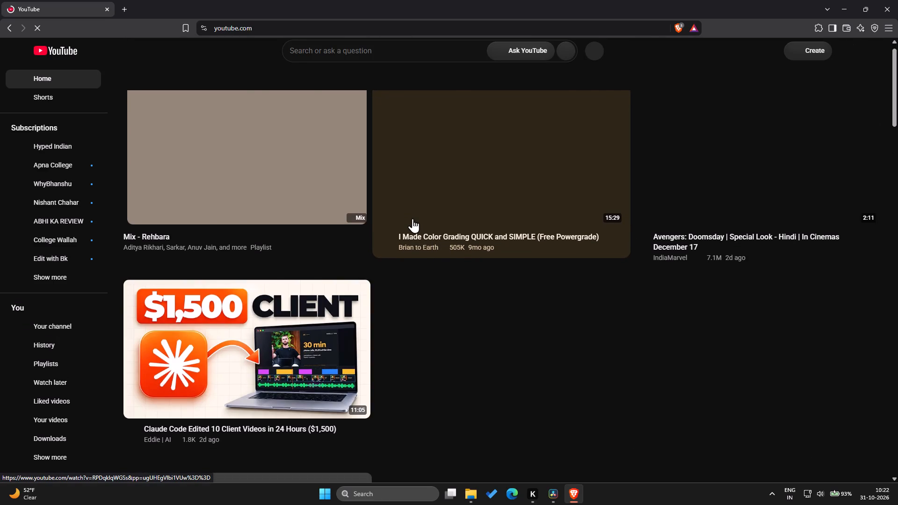
scroll(413, 218, down, 2)
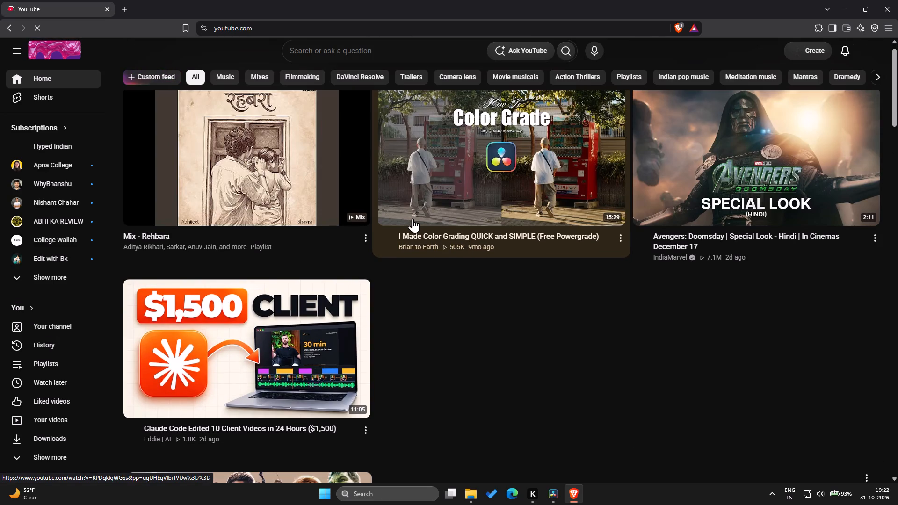
scroll(413, 218, down, 5)
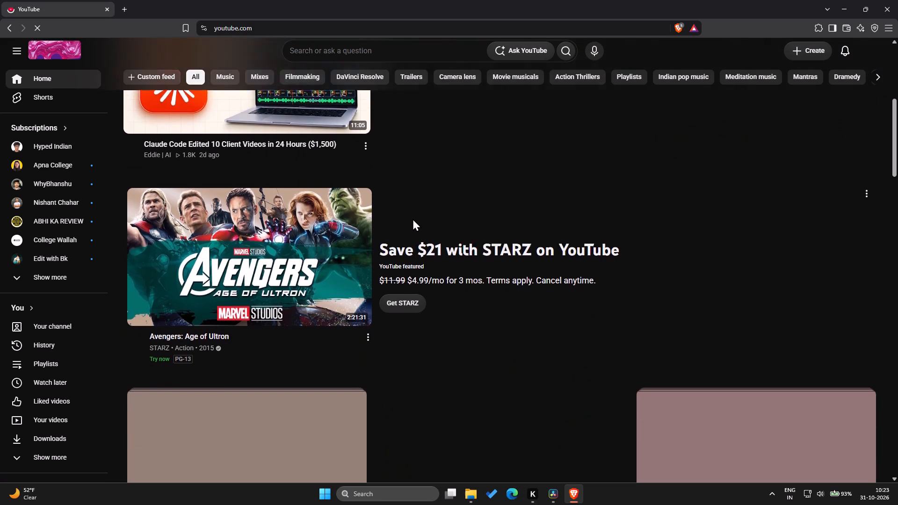
scroll(413, 218, down, 2)
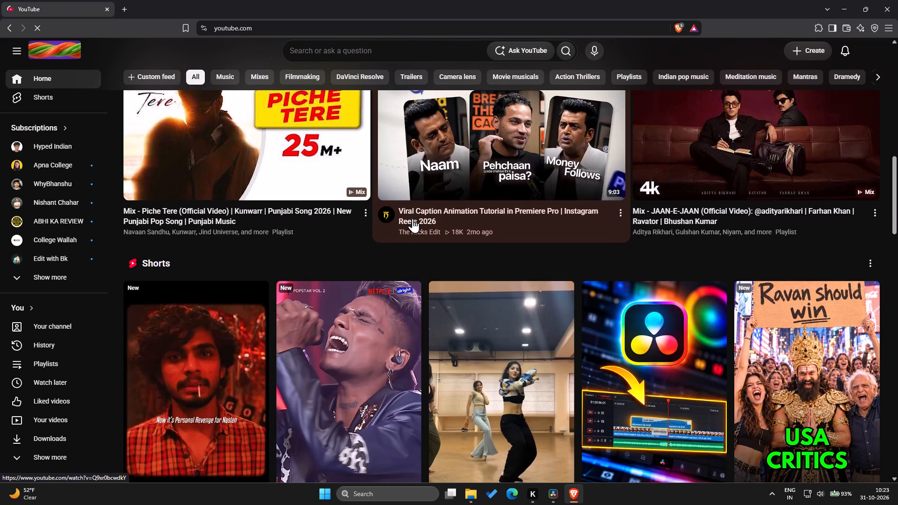
scroll(413, 218, down, 4)
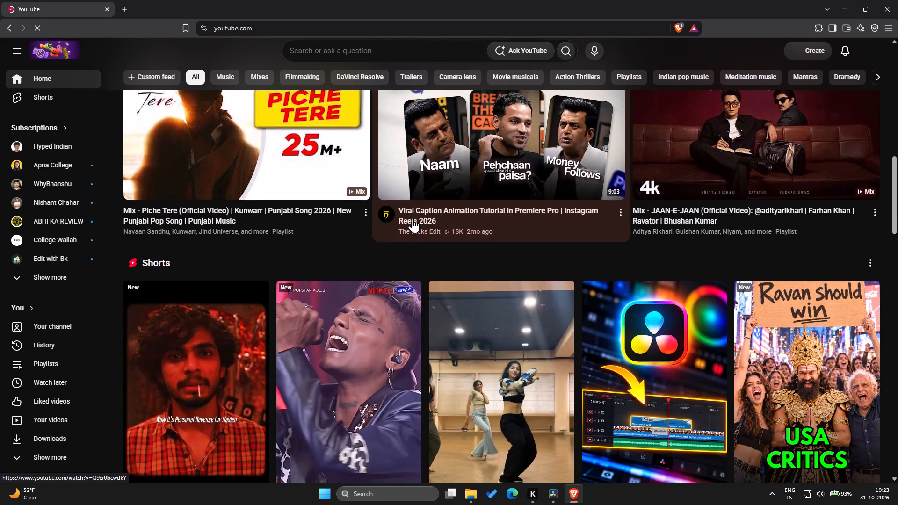
scroll(413, 218, down, 4)
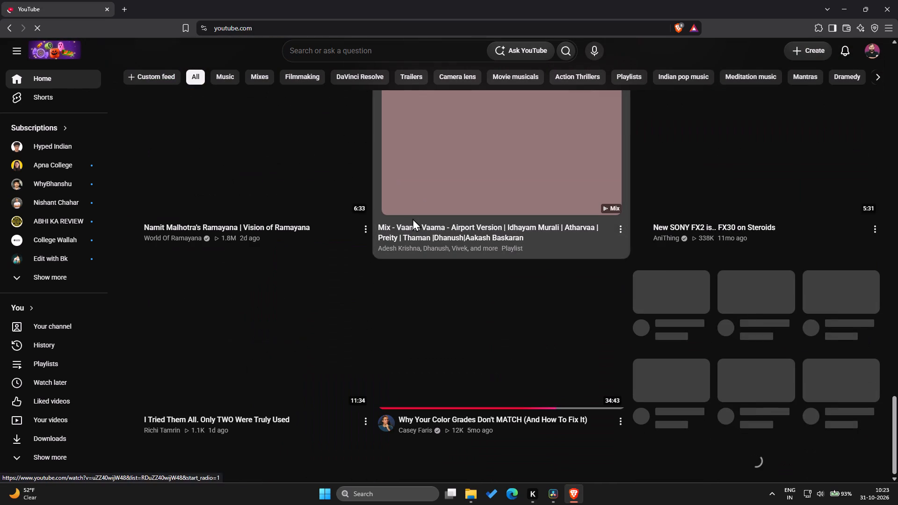
scroll(413, 218, down, 1)
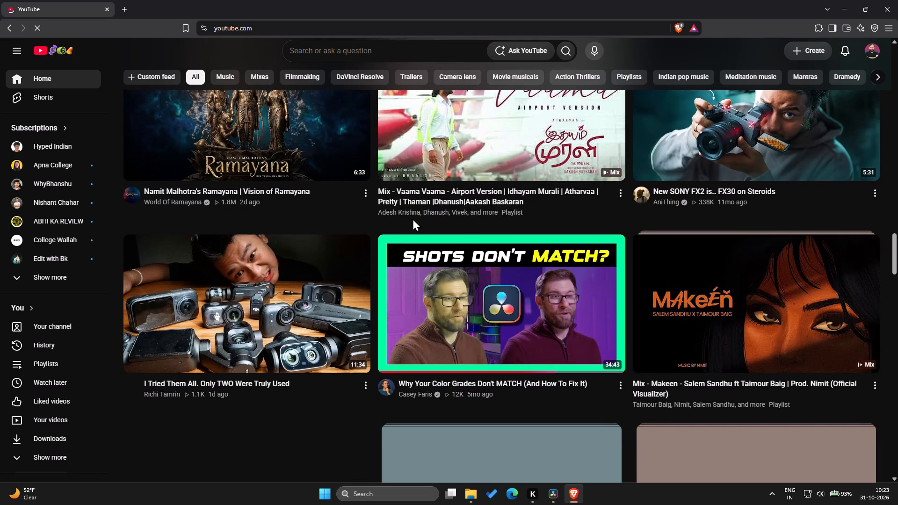
scroll(413, 218, up, 10)
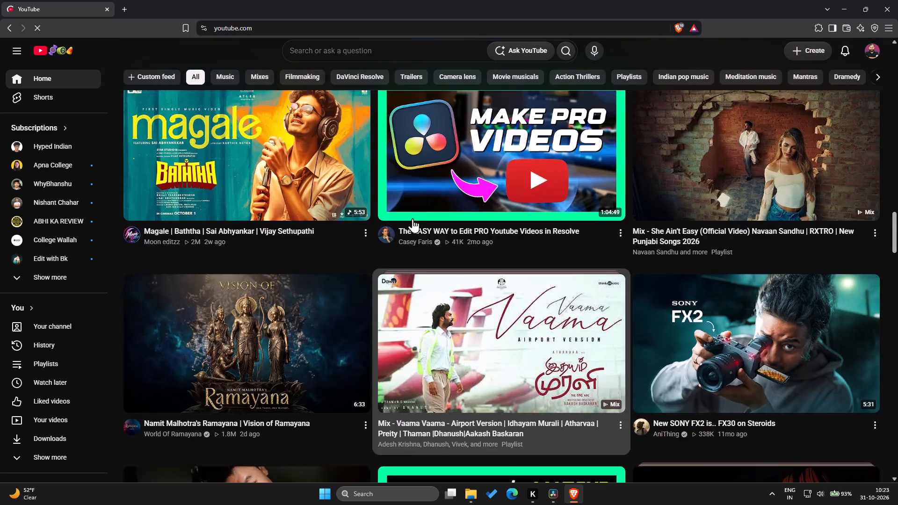
scroll(413, 218, up, 2)
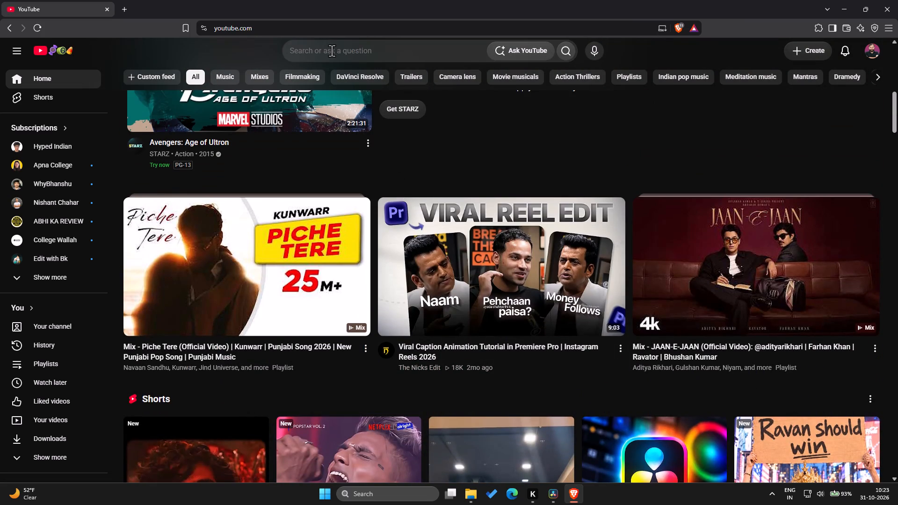
Search YouTube for "HOW TO GIVE THAT AMAZING COLOR AFTER COLOR CORRECT AND ALL".
click(332, 52)
text(HOW)
key(space)
text(TO GIVE THAT AMAZING COLOR AFTER)
key(space)
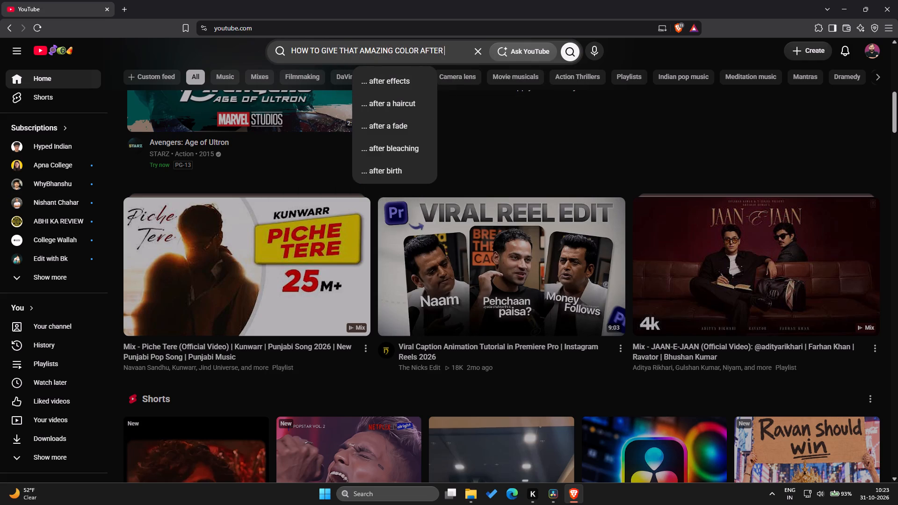
text(COLOR)
key(space)
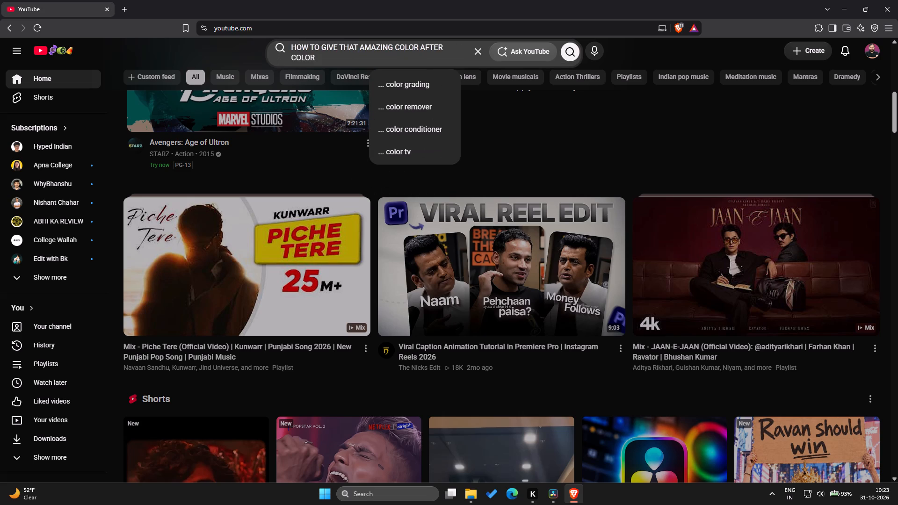
text(CORRECT)
key(space)
text(AND ALL)
key(Return)
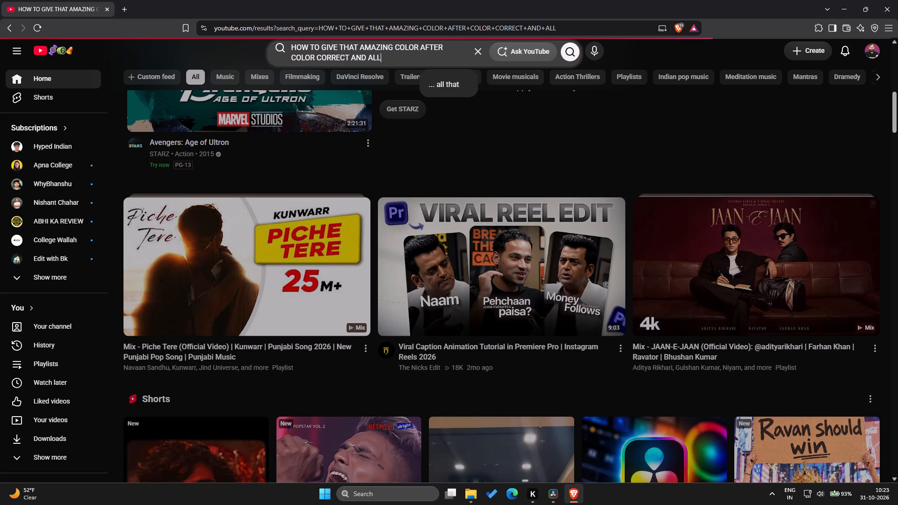
Look through the search results for a suitable video color grading tutorial.
scroll(373, 268, down, 1)
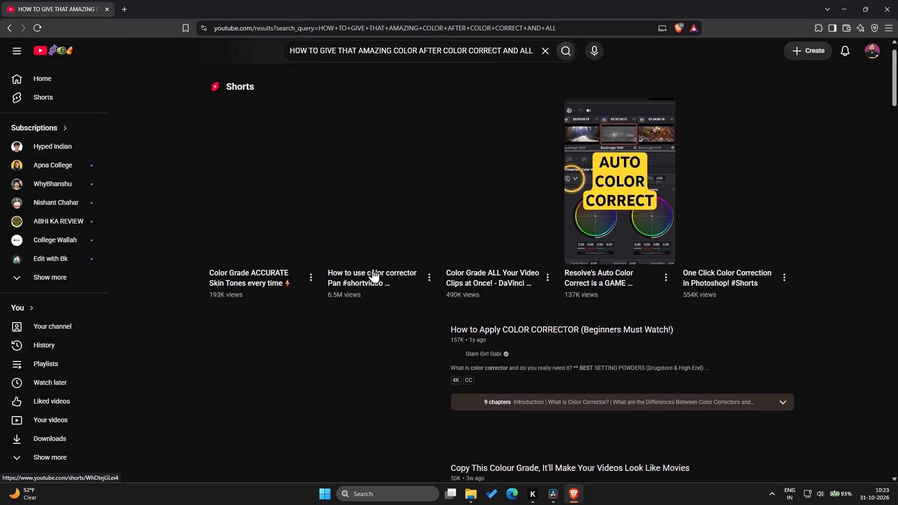
scroll(373, 268, down, 2)
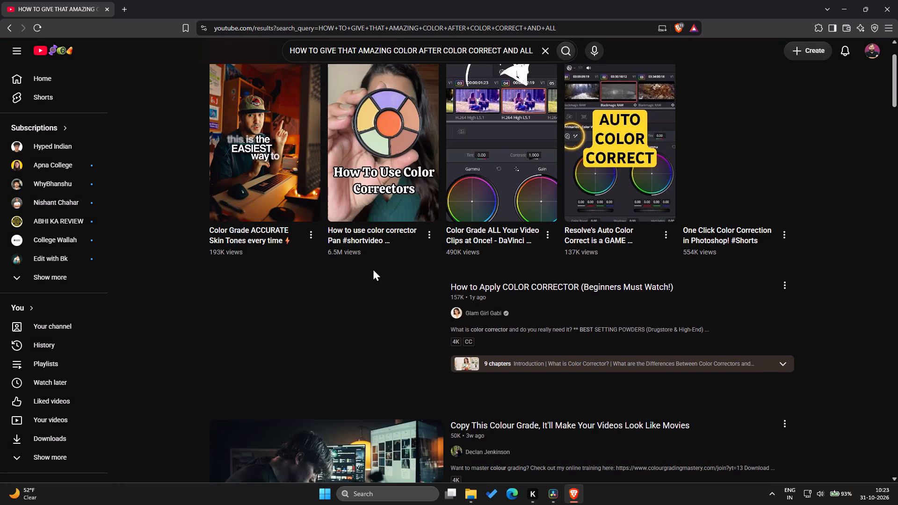
scroll(373, 268, down, 7)
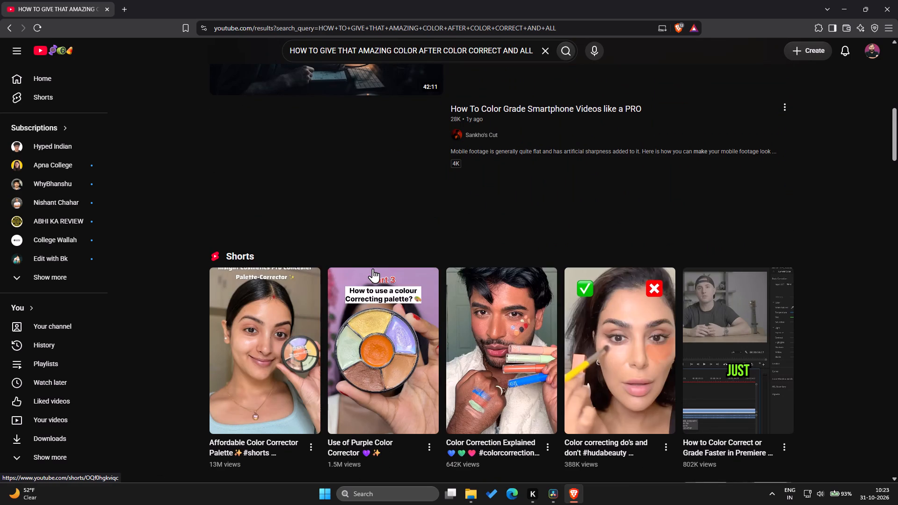
scroll(373, 268, down, 2)
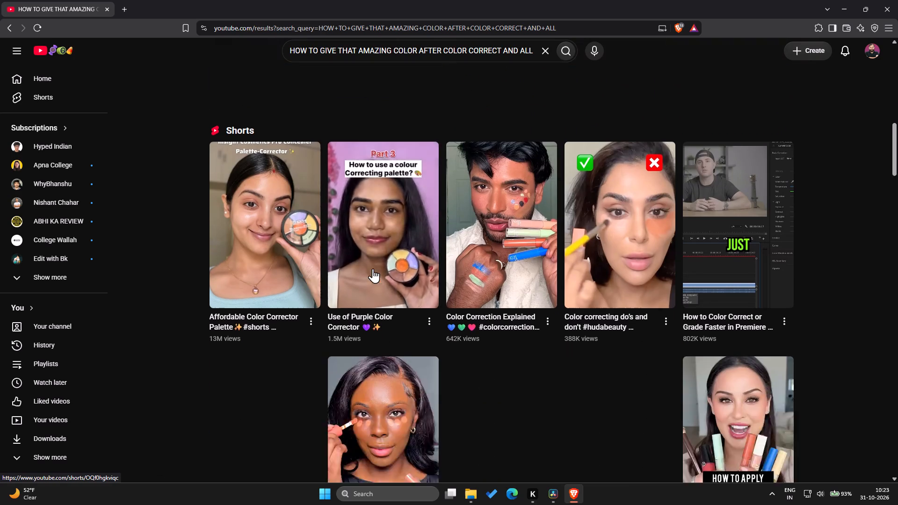
scroll(373, 268, down, 5)
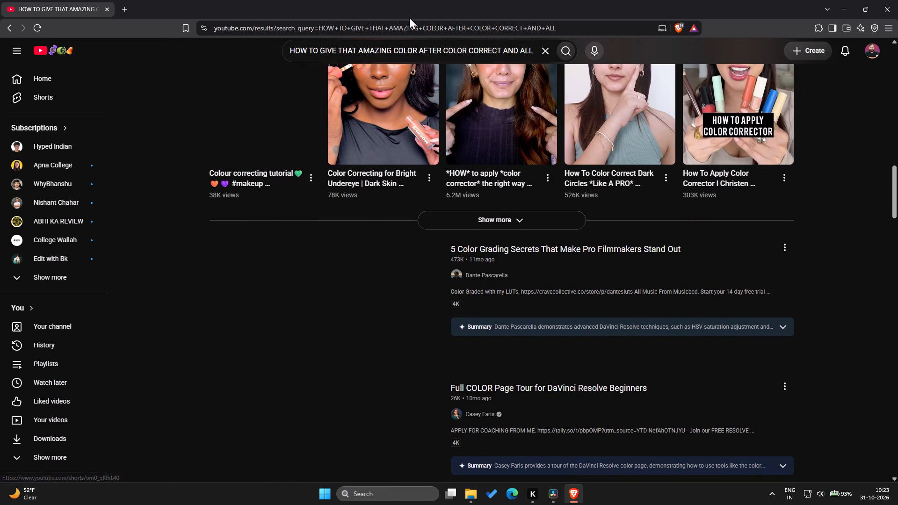
Add "DAVINCI" to the end of the existing YouTube query and run the search again.
click(432, 46)
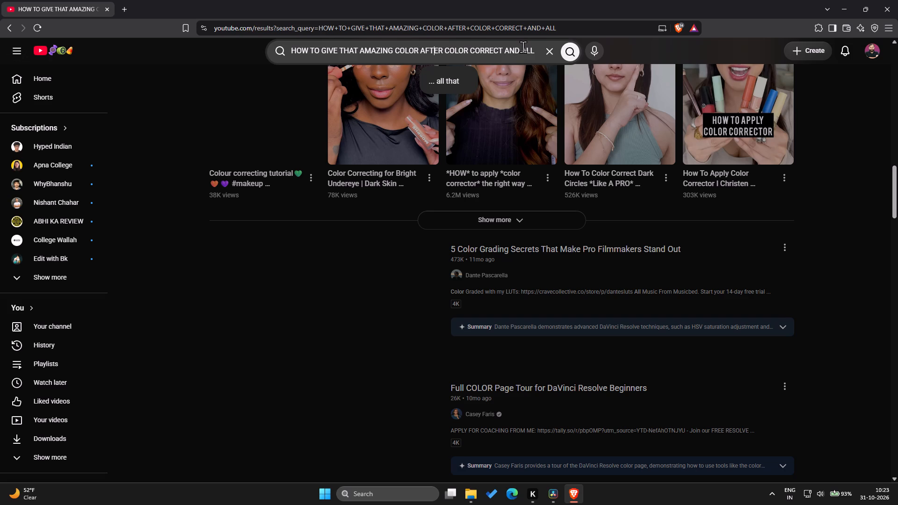
click(523, 47)
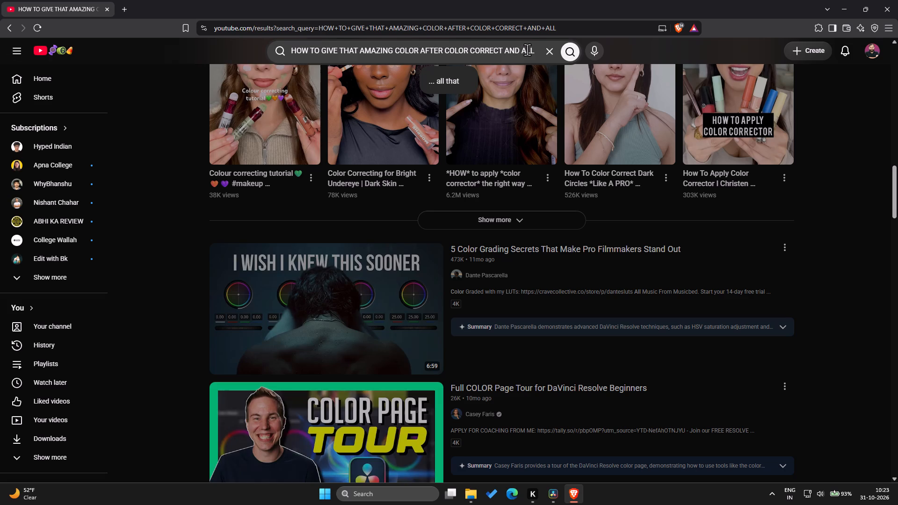
key(Right)
key(Right)
key(Right)
key(space)
text(DAV)
text(INCI)
key(Return)
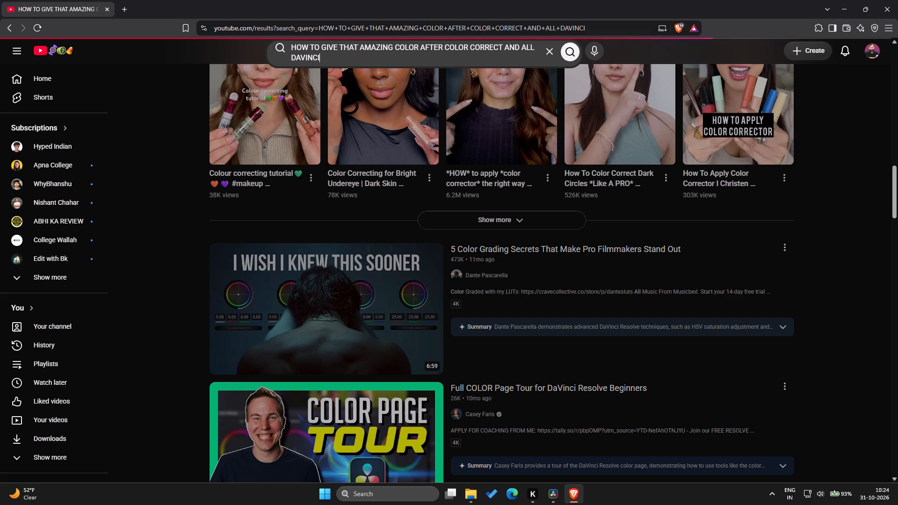
Look through the refined results and open the video "How To Color Grade Smartphone Videos like a PRO".
scroll(592, 164, down, 3)
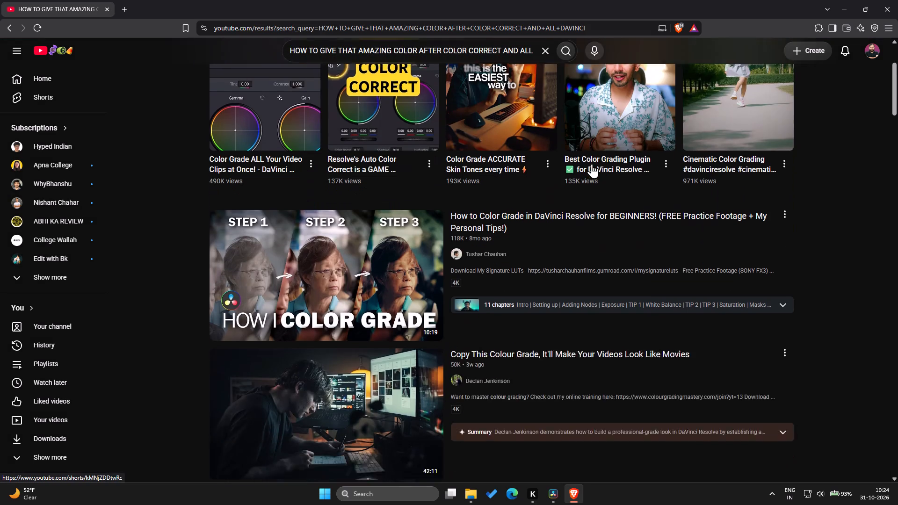
scroll(592, 164, down, 4)
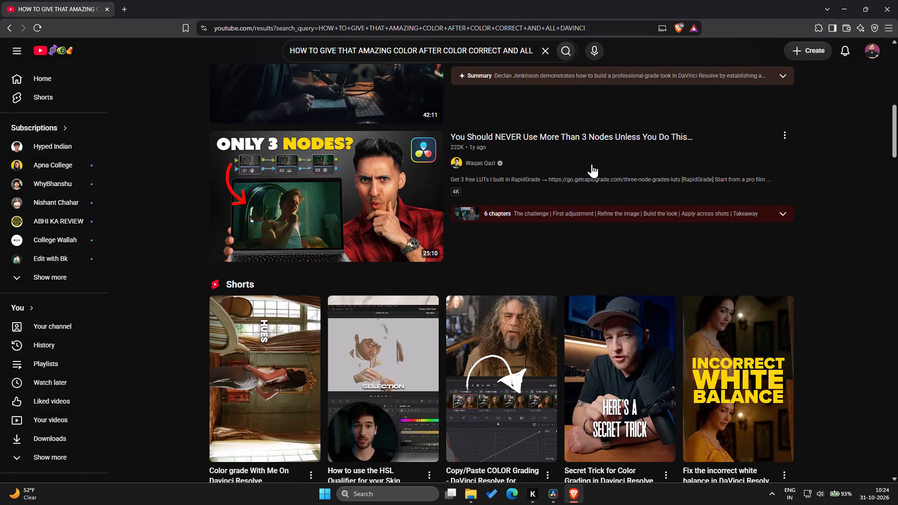
scroll(592, 164, down, 1)
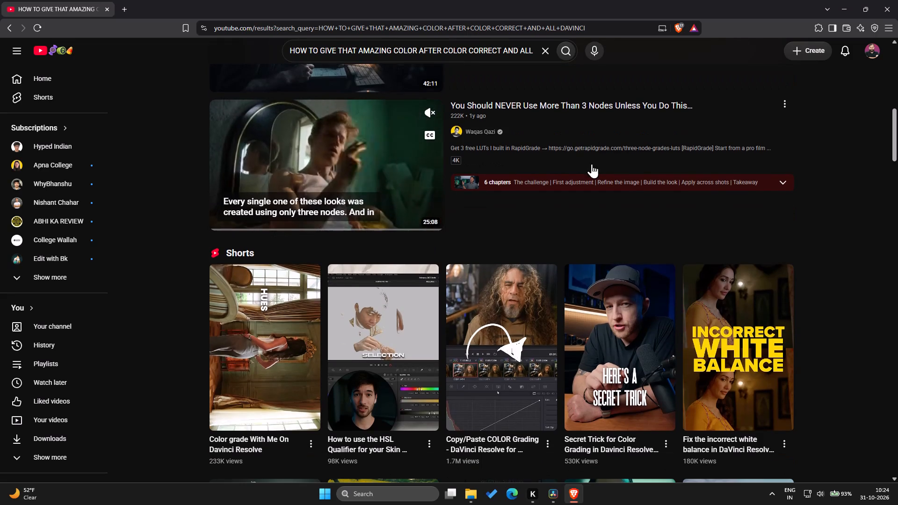
scroll(592, 164, down, 1)
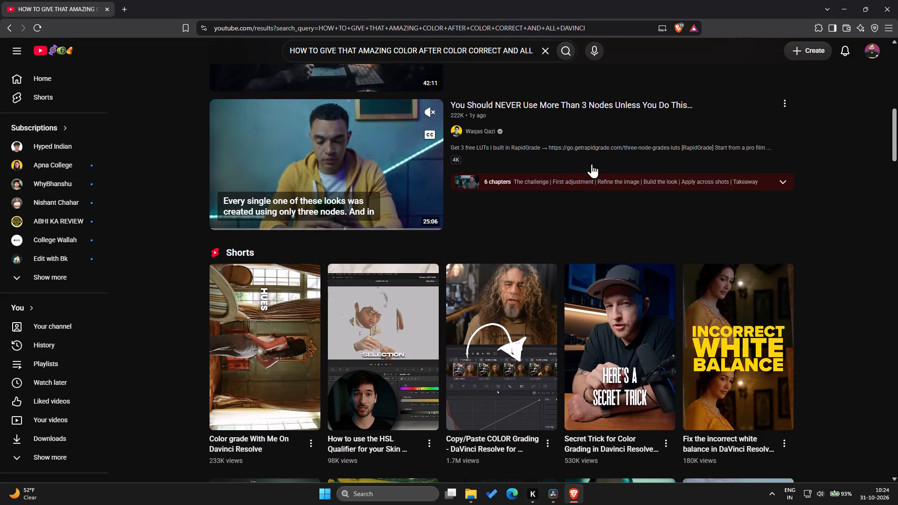
scroll(592, 164, down, 2)
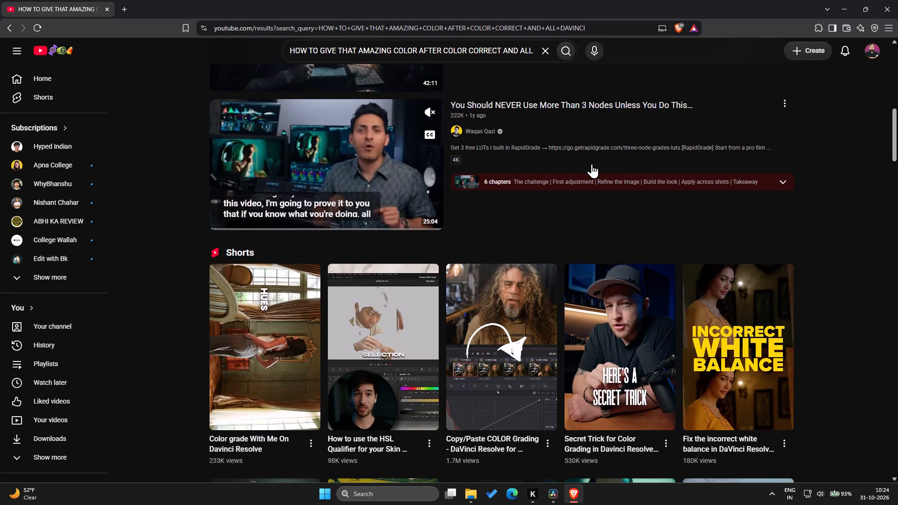
scroll(592, 164, down, 6)
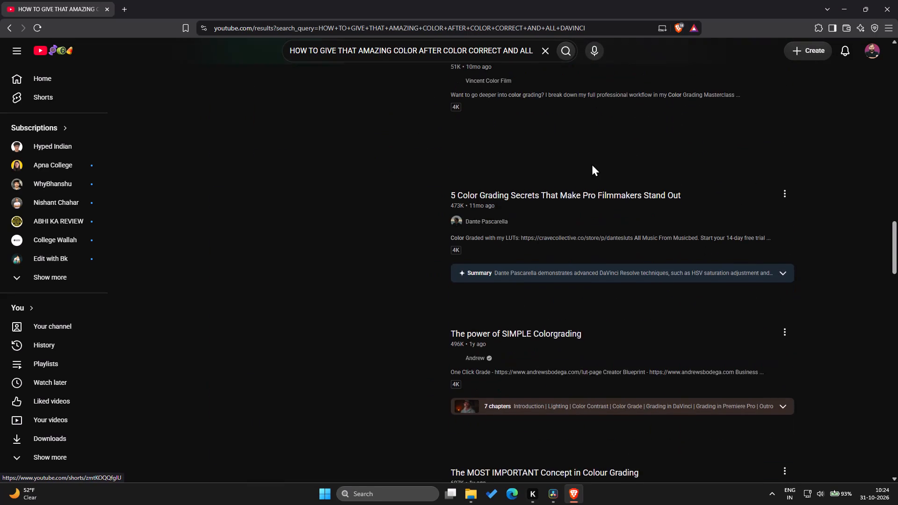
scroll(592, 164, up, 6)
scroll(592, 164, down, 1)
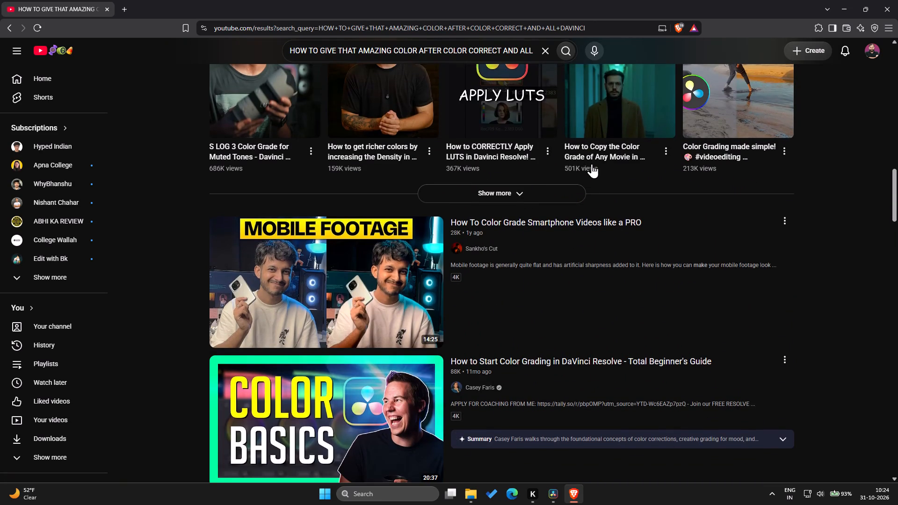
scroll(592, 164, down, 1)
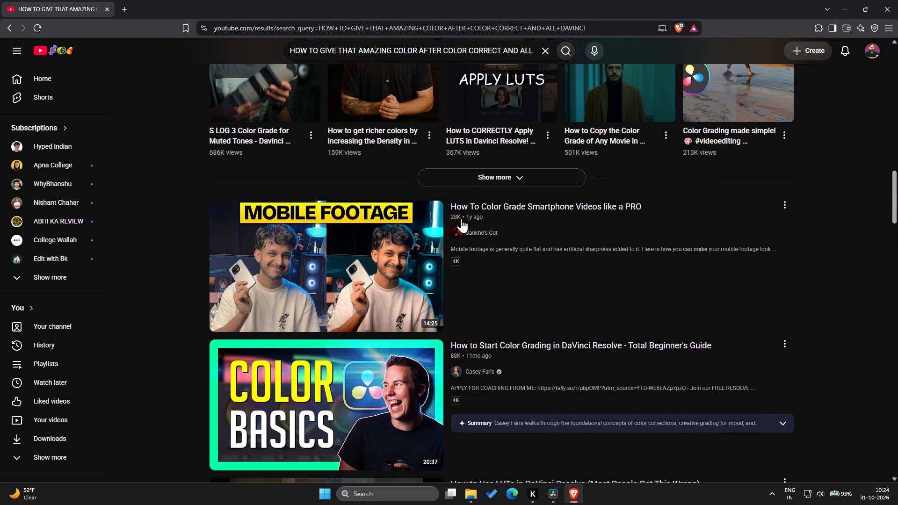
click(345, 248)
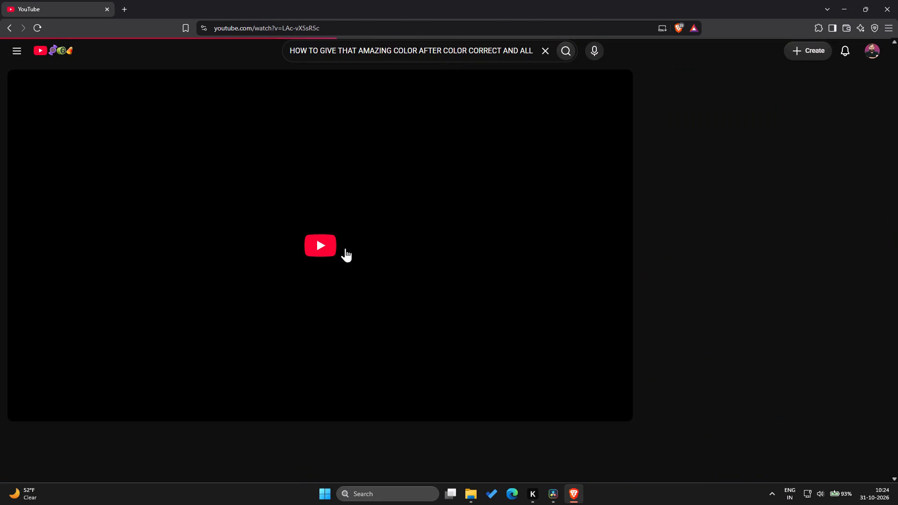
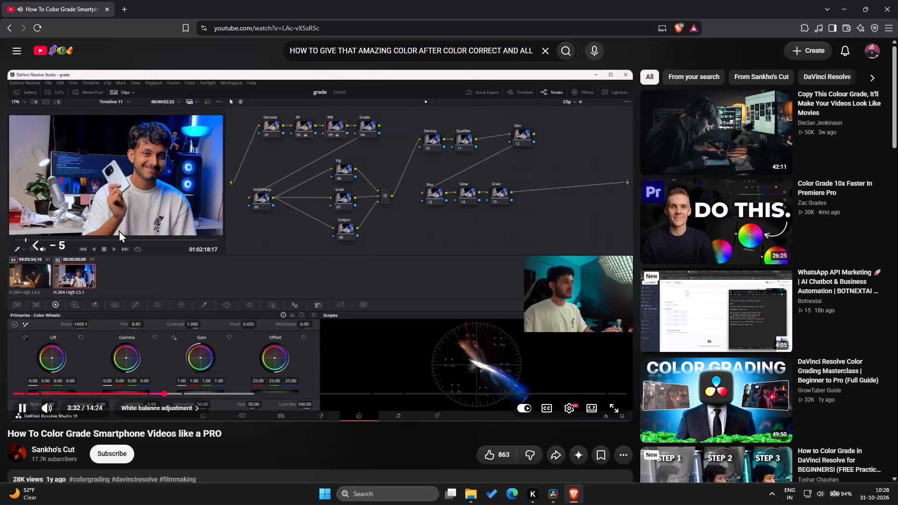
Rewind the color grading tutorial to about 3:19 and rewatch the white balance adjustment section.
key(Left)
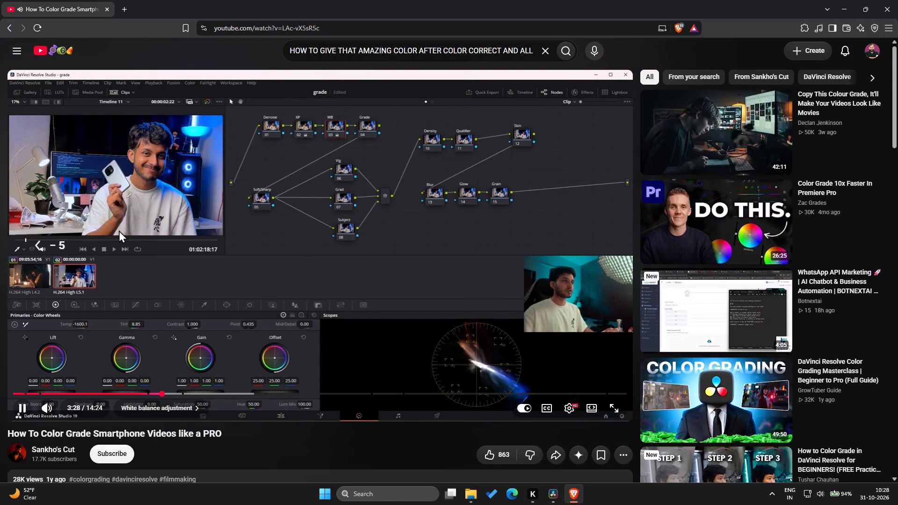
key(Left)
key(Left)
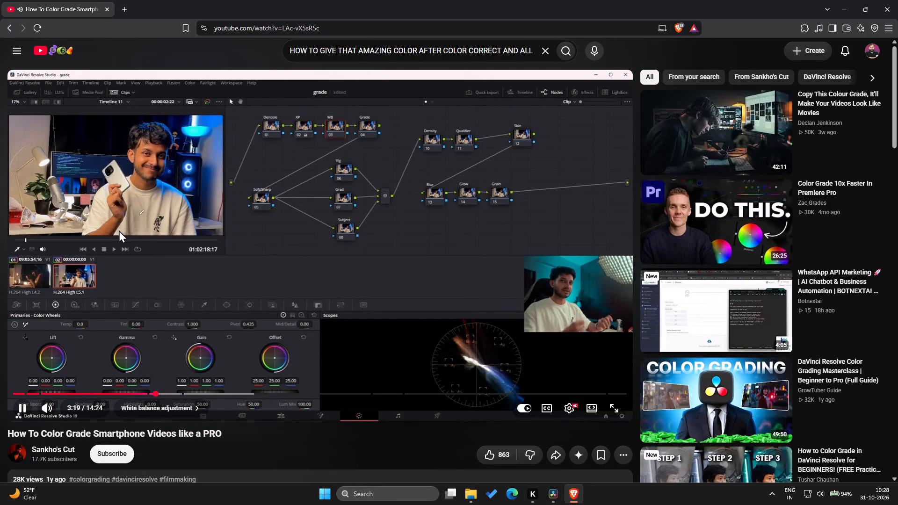
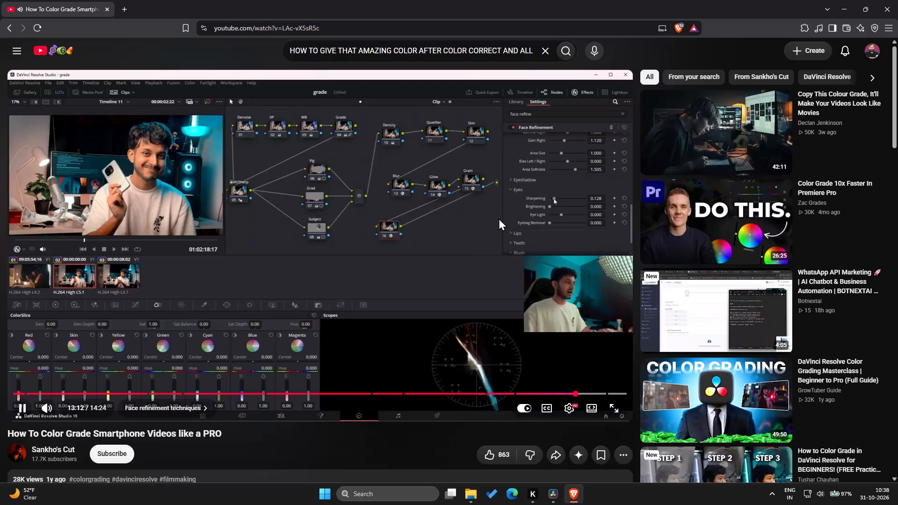
Pause the color grading tutorial and switch to DaVinci Resolve.
key(space)
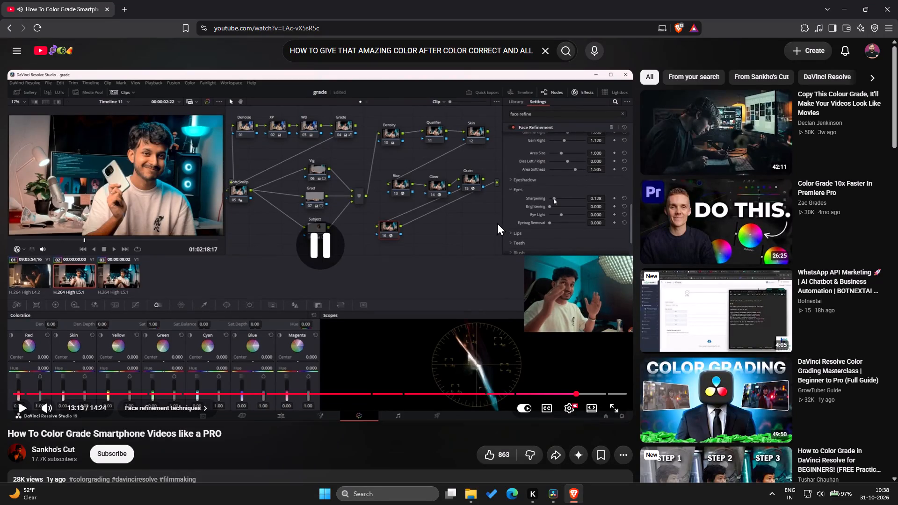
click(444, 146)
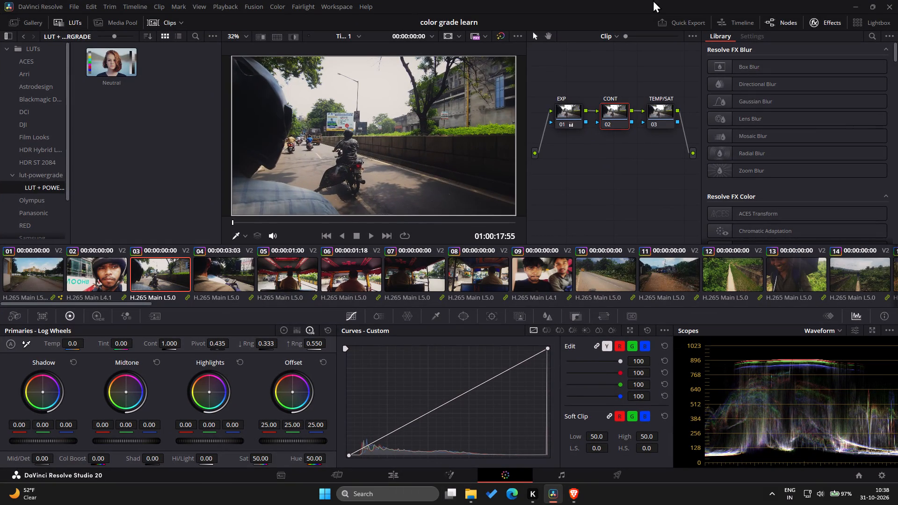
Show the Group Post-Clip node graph and label node 05 as FILM GRAIN.
click(609, 38)
click(617, 67)
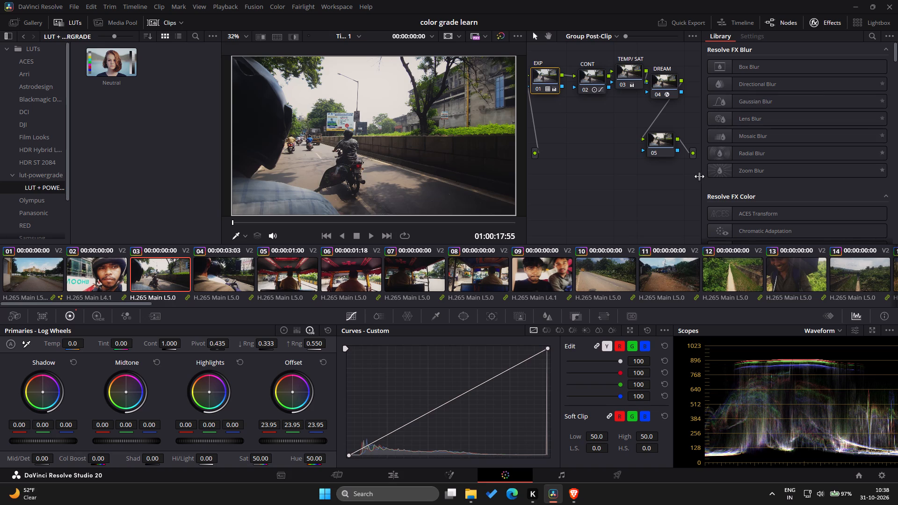
click(659, 142)
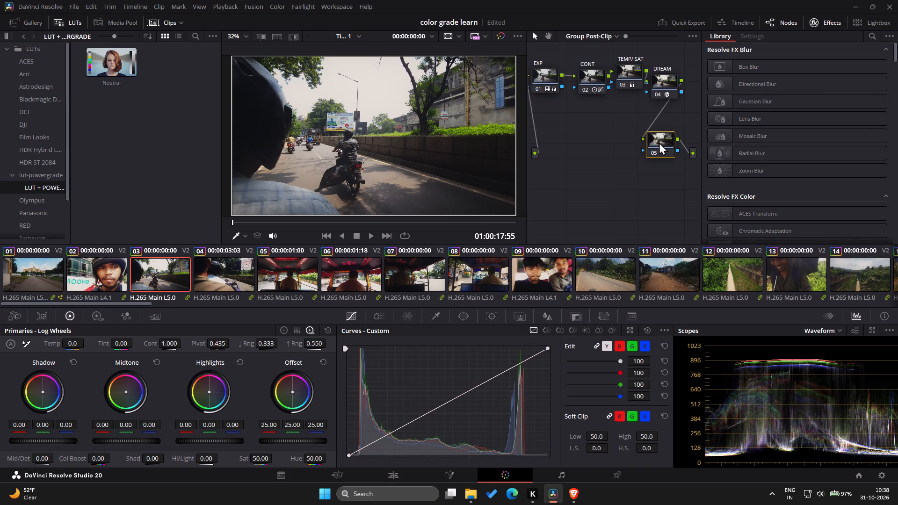
right_click(659, 142)
click(683, 160)
text(FILM)
key(space)
text(GRAIN)
Search the effects library for FILM GR and apply the Film Grain effect to the FILM GRAIN node.
click(869, 35)
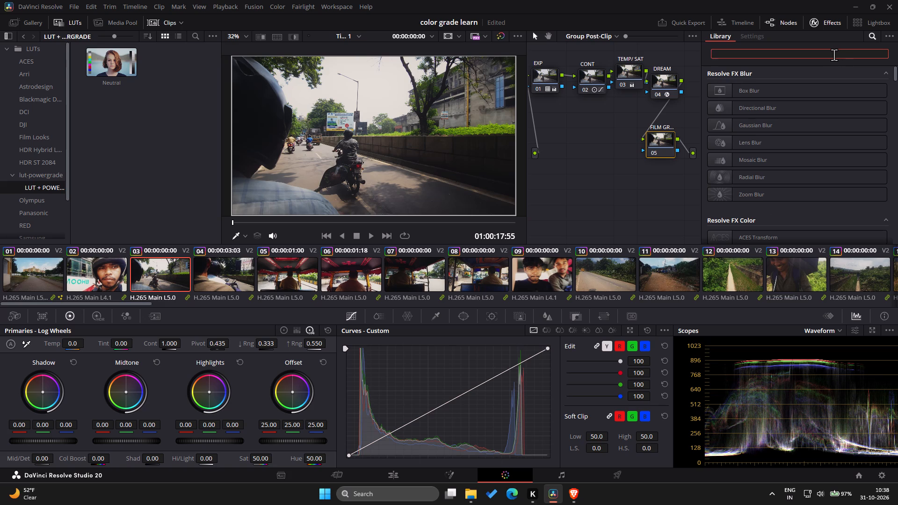
text(FILM)
key(space)
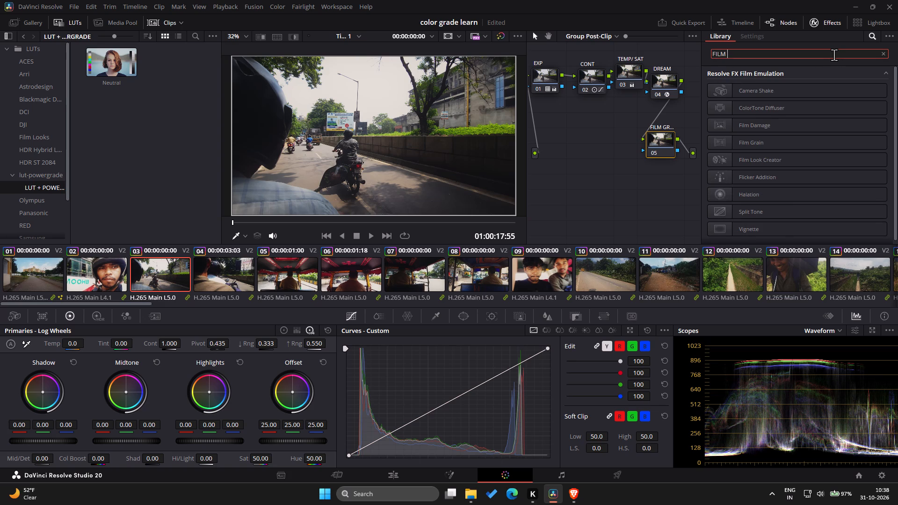
text(GR)
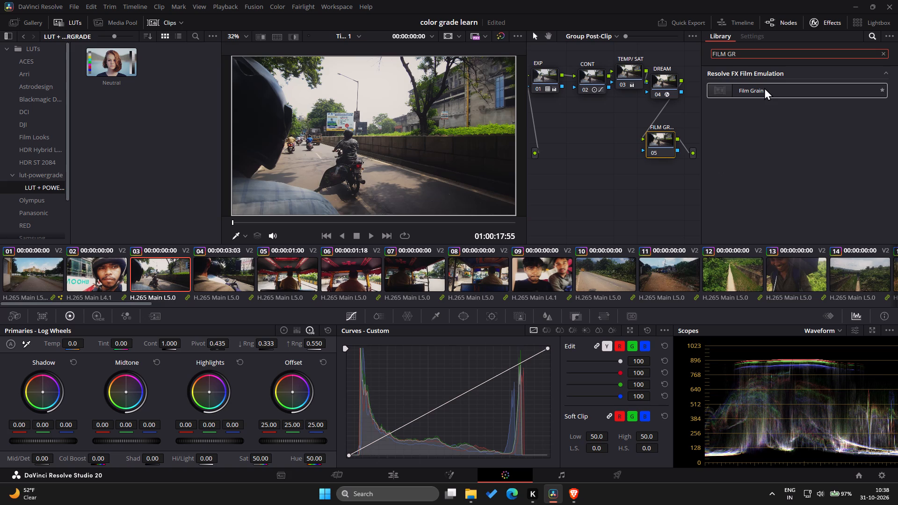
drag(764, 87, 653, 145)
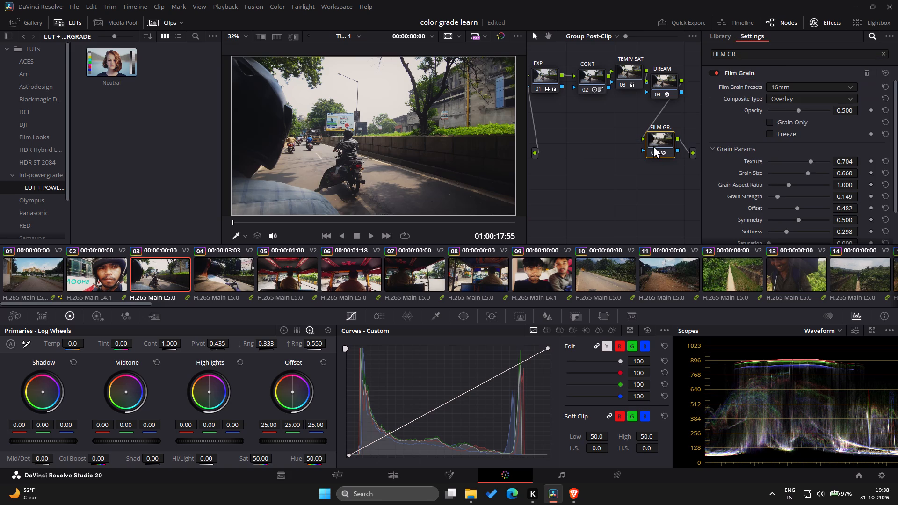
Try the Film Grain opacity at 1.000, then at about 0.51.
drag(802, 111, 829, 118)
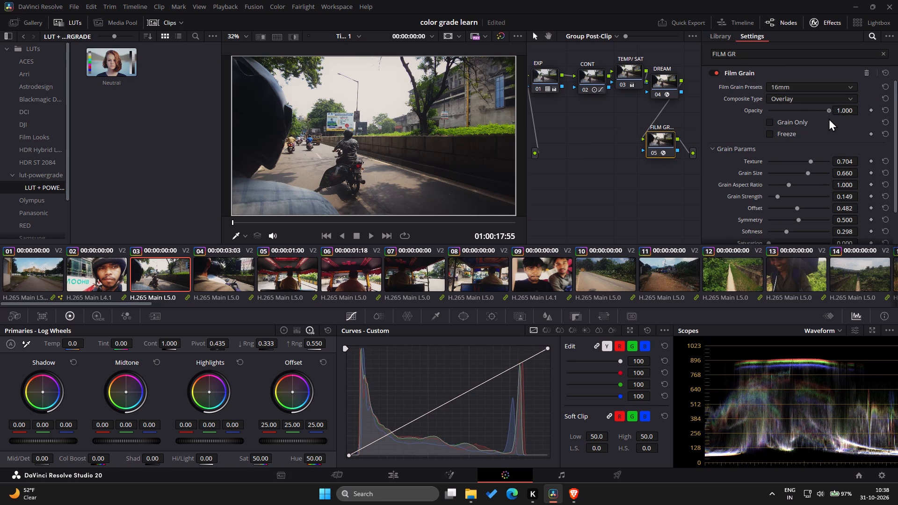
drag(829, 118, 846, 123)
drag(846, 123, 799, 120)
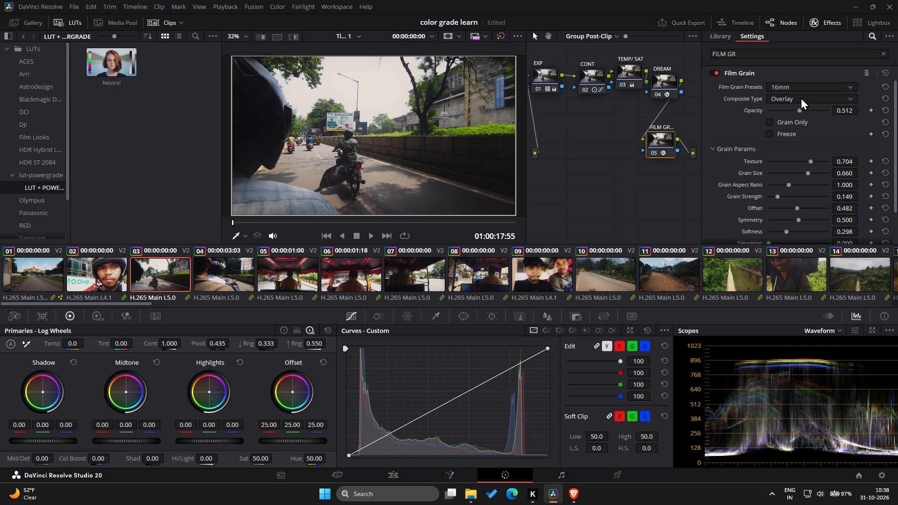
Set the Film Grain composite type to Soft Light and its opacity to about 0.79.
click(802, 97)
click(788, 184)
drag(799, 110, 824, 111)
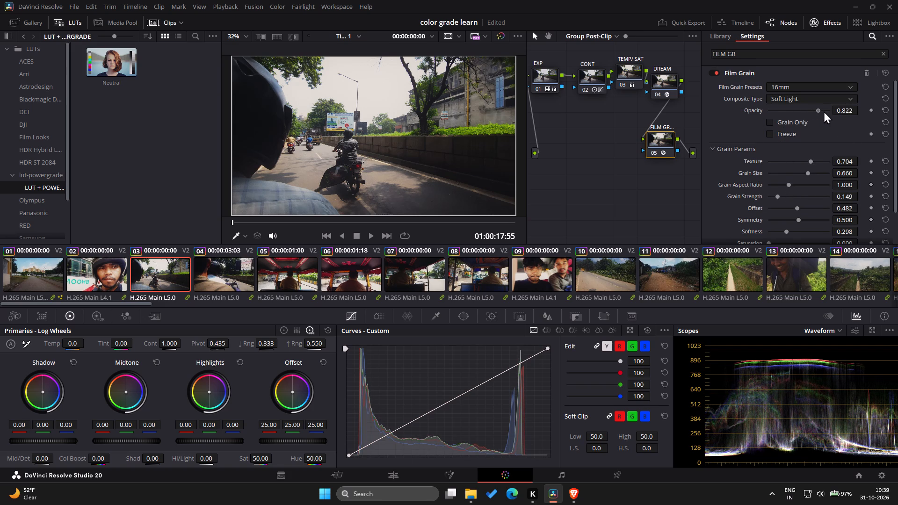
drag(824, 111, 827, 114)
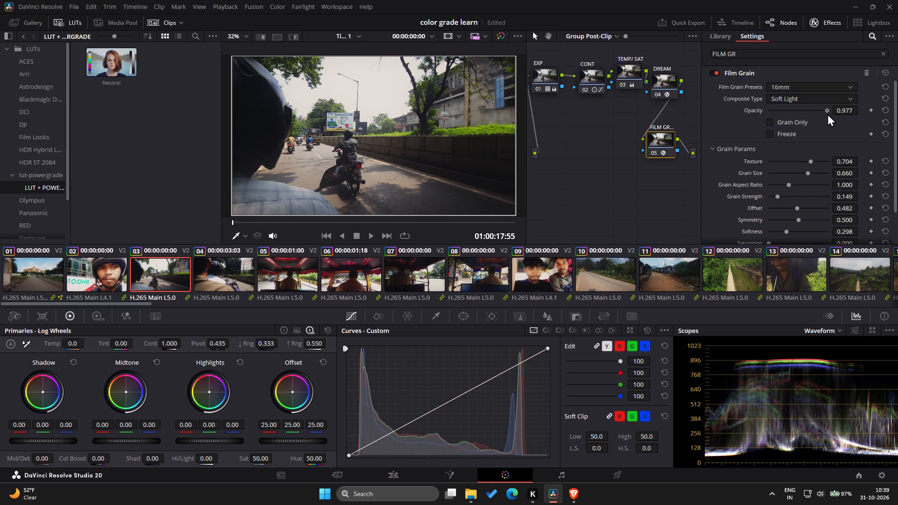
drag(827, 114, 816, 117)
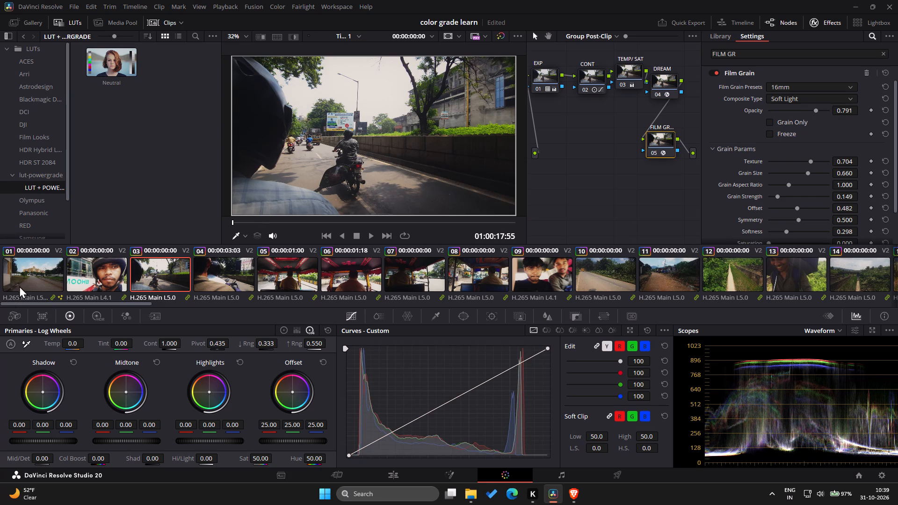
Judge the grain on clip 02, the helmet portrait, at strong and weak opacities, and set the opacity to about 0.56.
click(93, 279)
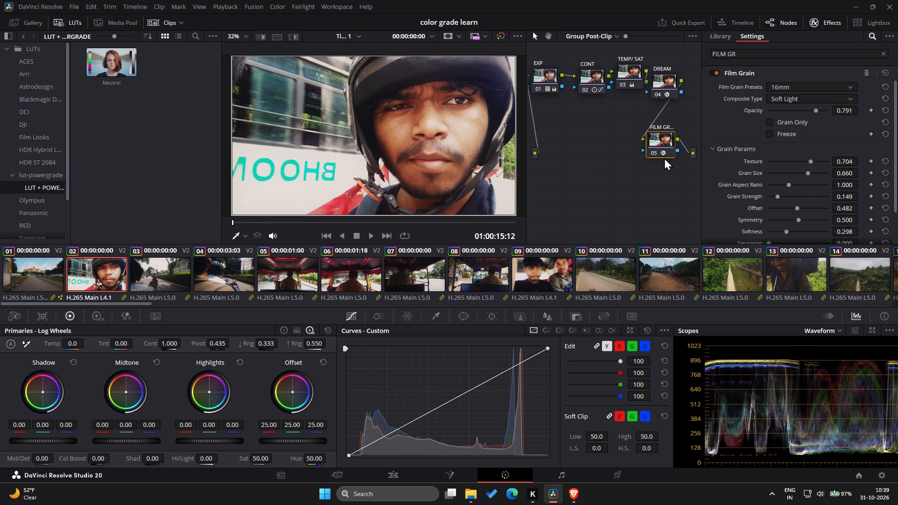
drag(811, 110, 848, 109)
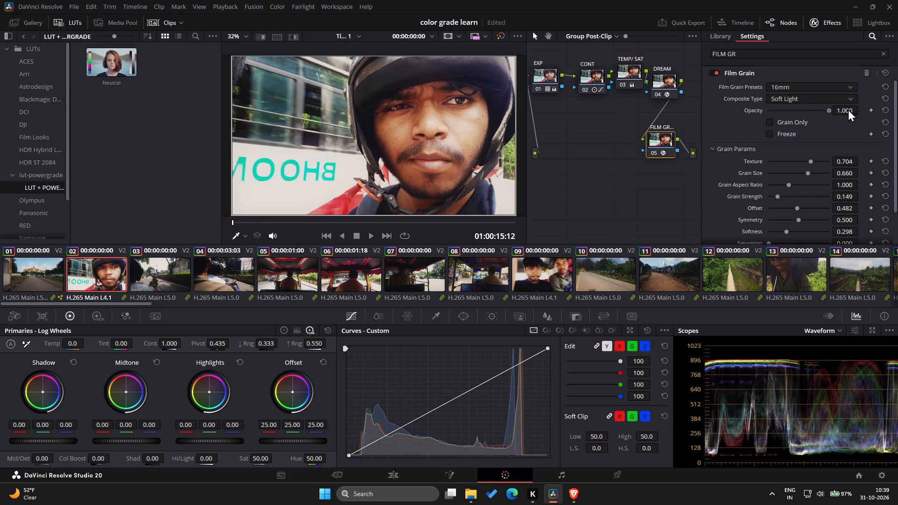
drag(848, 109, 759, 117)
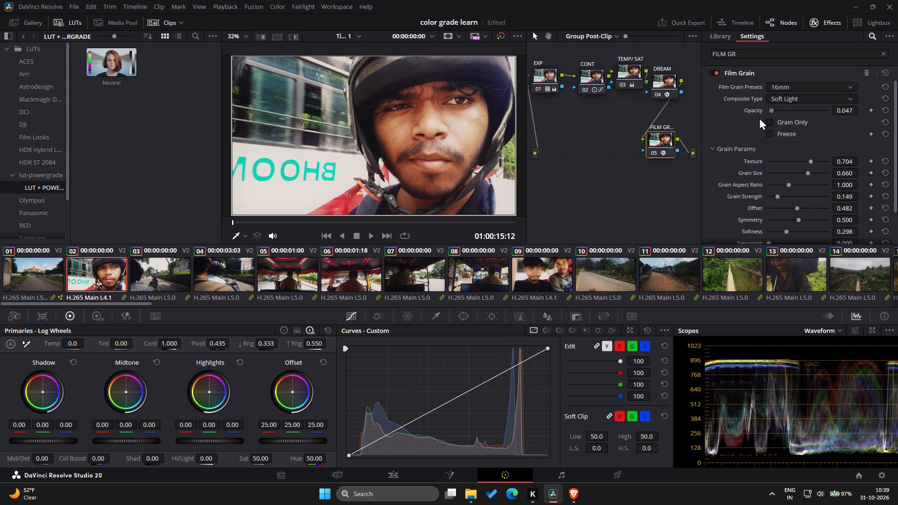
drag(759, 117, 804, 118)
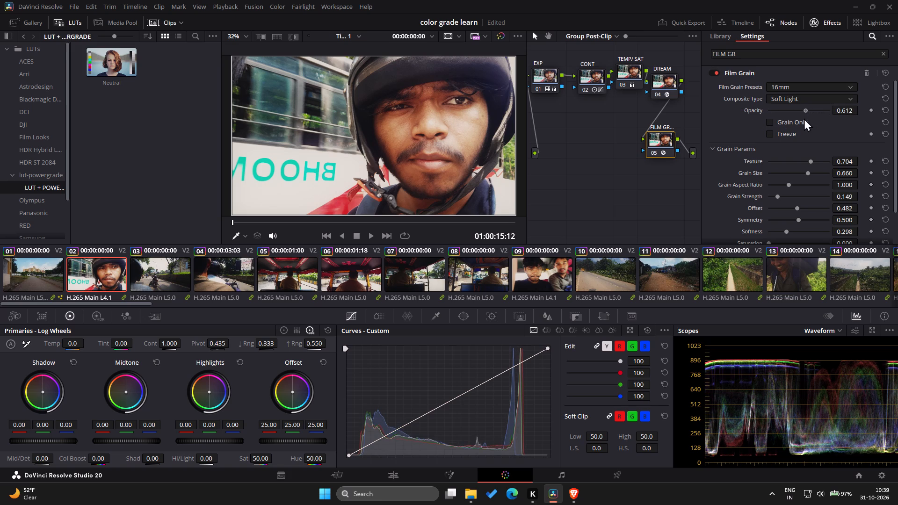
drag(804, 118, 801, 118)
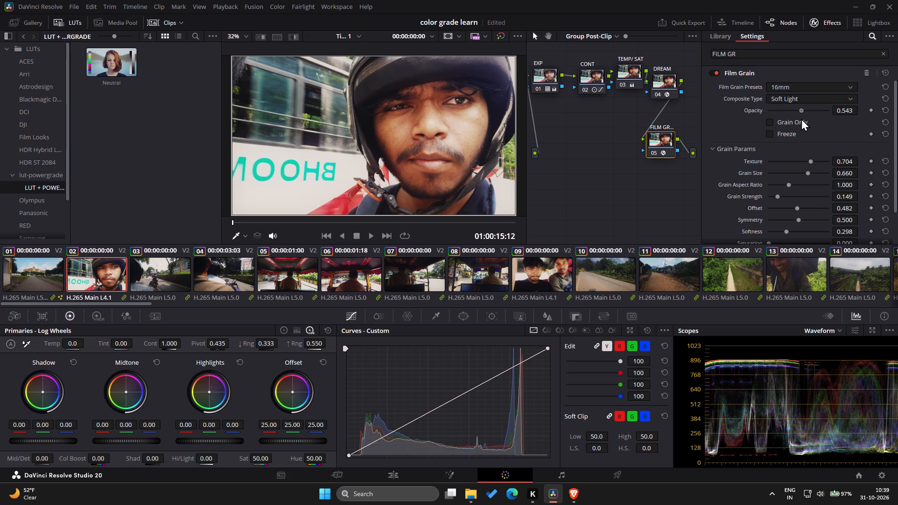
drag(801, 118, 802, 119)
scroll(802, 119, down, 1)
scroll(802, 119, up, 3)
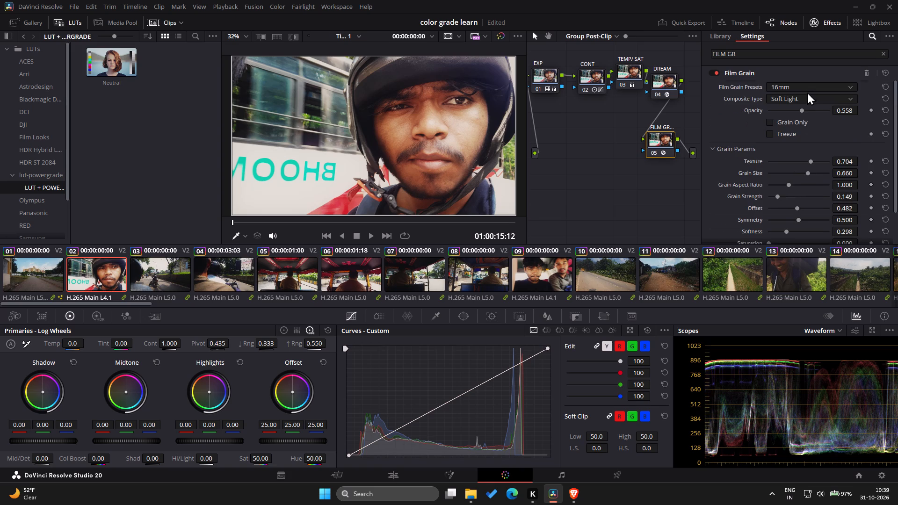
Set the Film Grain preset to 8mm.
click(807, 87)
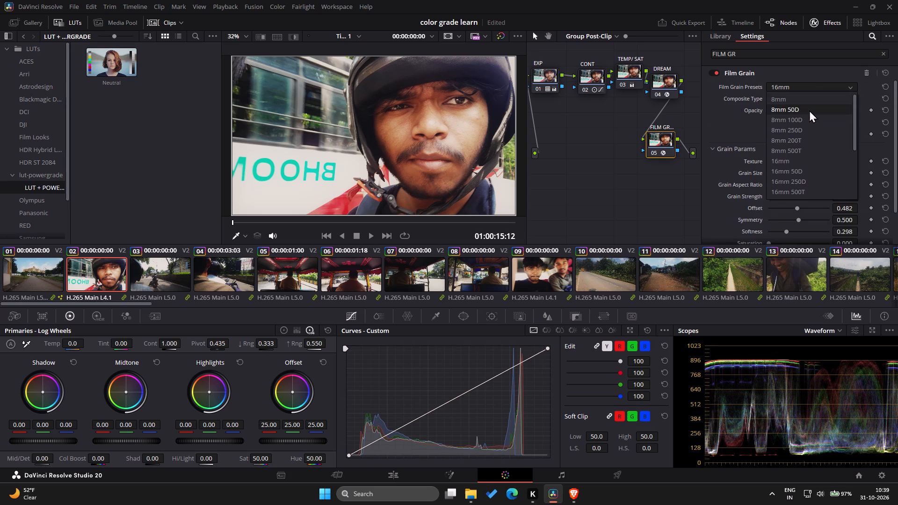
click(808, 100)
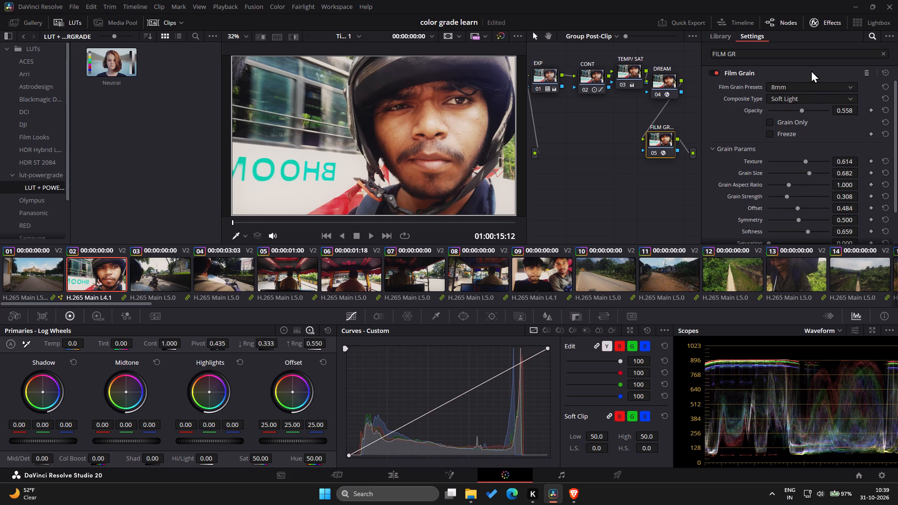
click(810, 84)
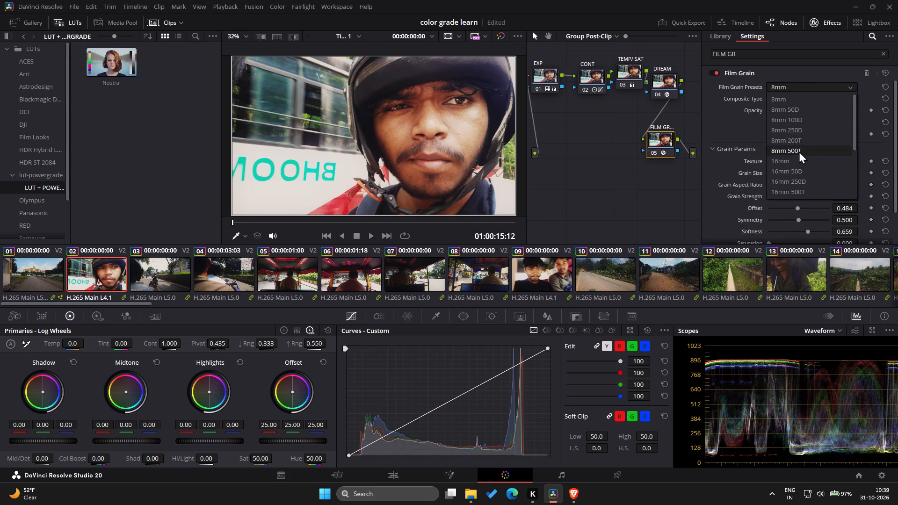
click(753, 121)
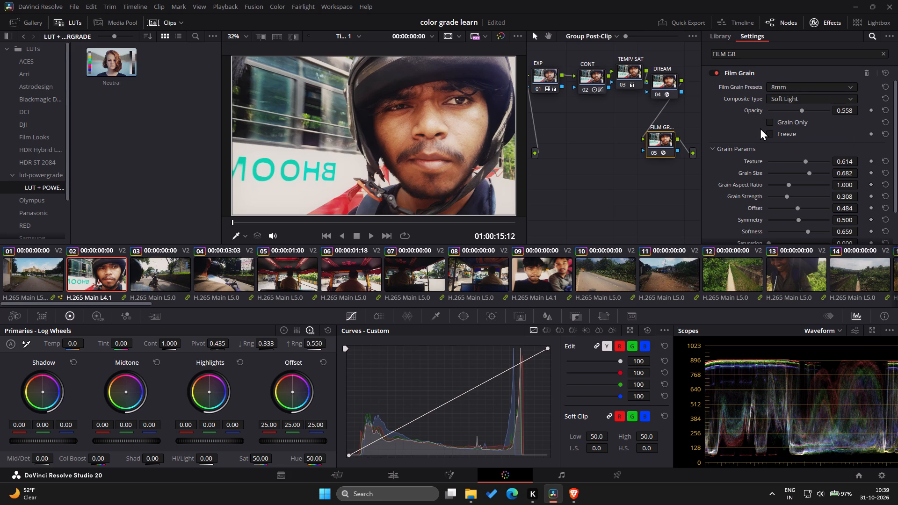
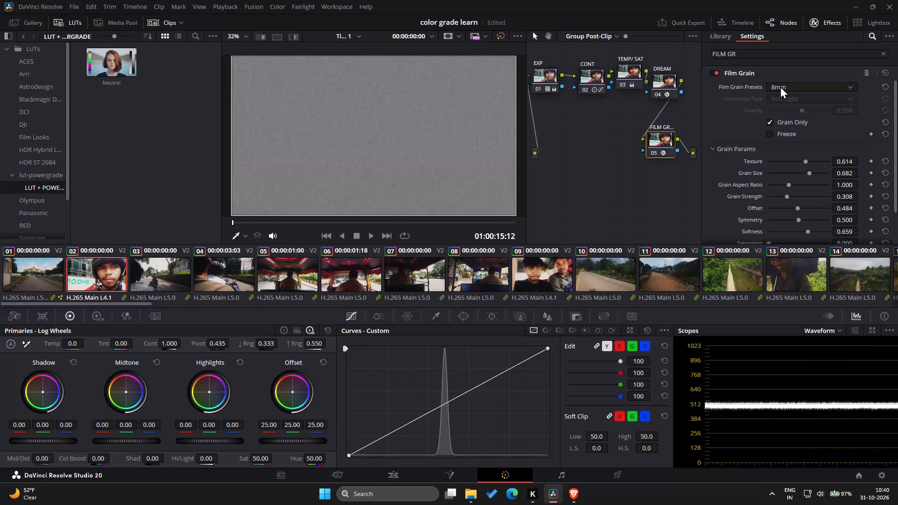
Turn off the Grain Only view and set the Film Grain preset to 35mm 400T.
click(768, 119)
click(798, 86)
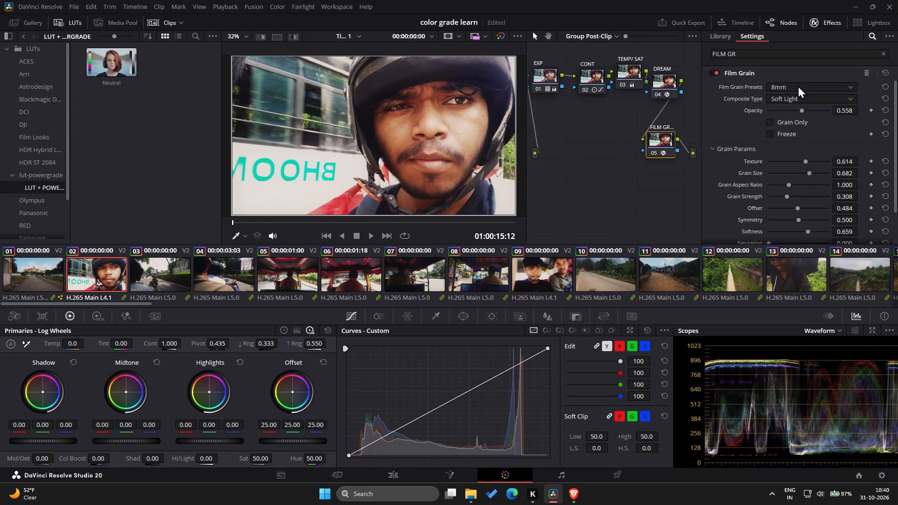
scroll(799, 156, down, 4)
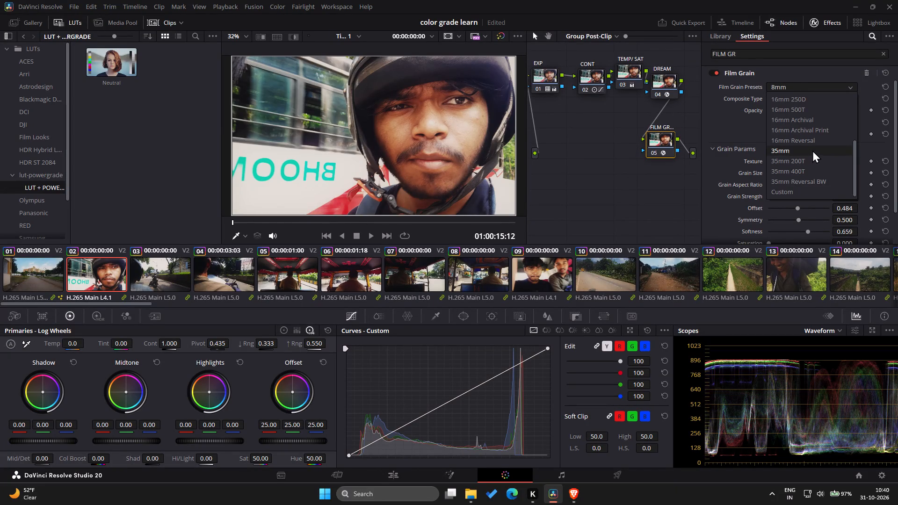
scroll(812, 150, up, 3)
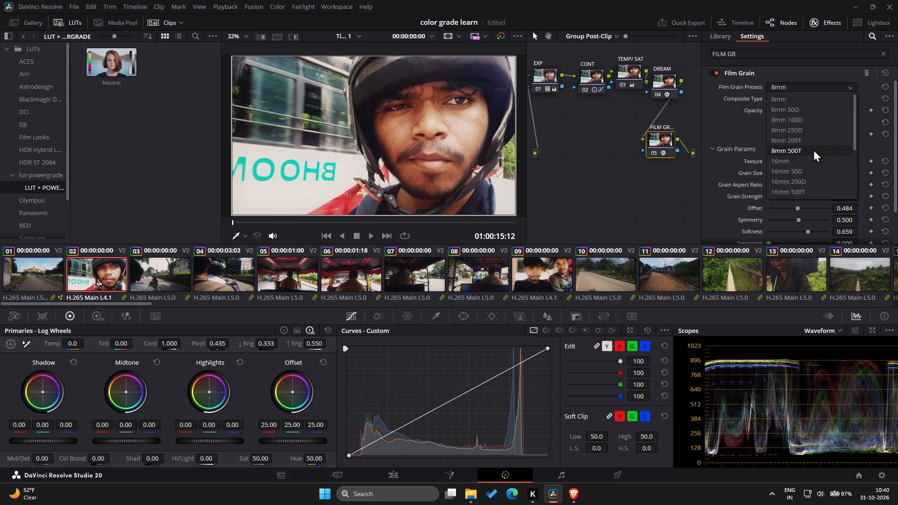
scroll(813, 149, down, 4)
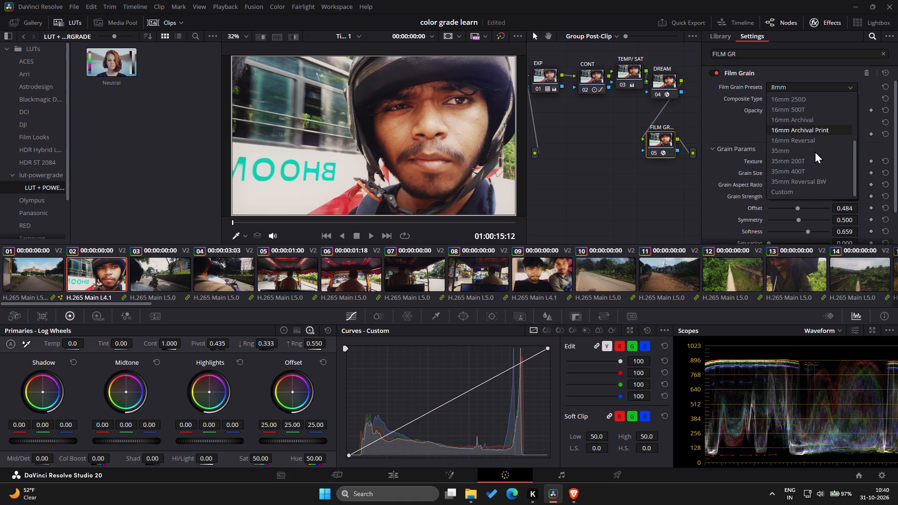
click(805, 172)
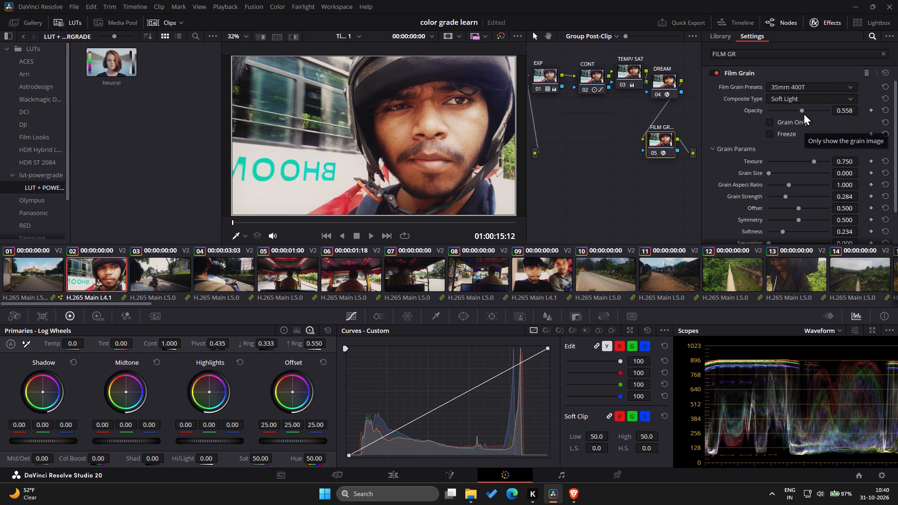
Set the Film Grain opacity to about 0.33, trying values up to about 0.40.
drag(803, 111, 789, 113)
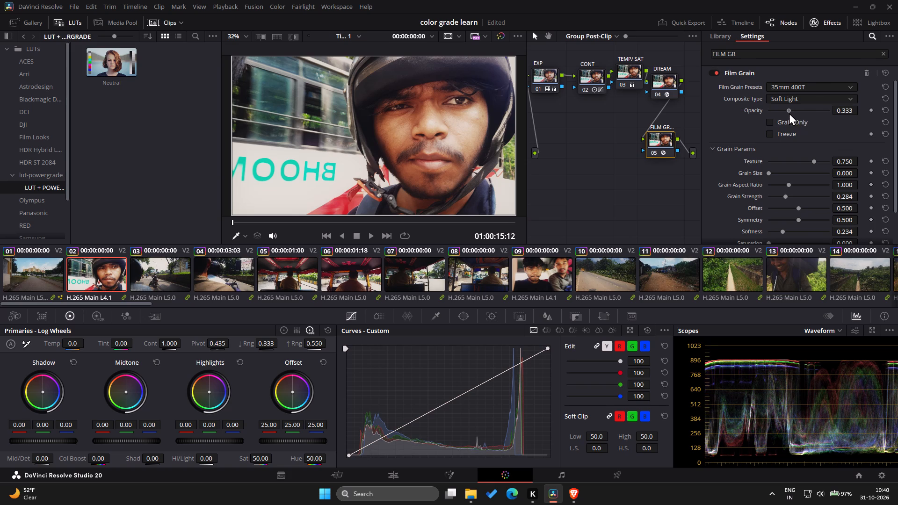
drag(789, 113, 792, 113)
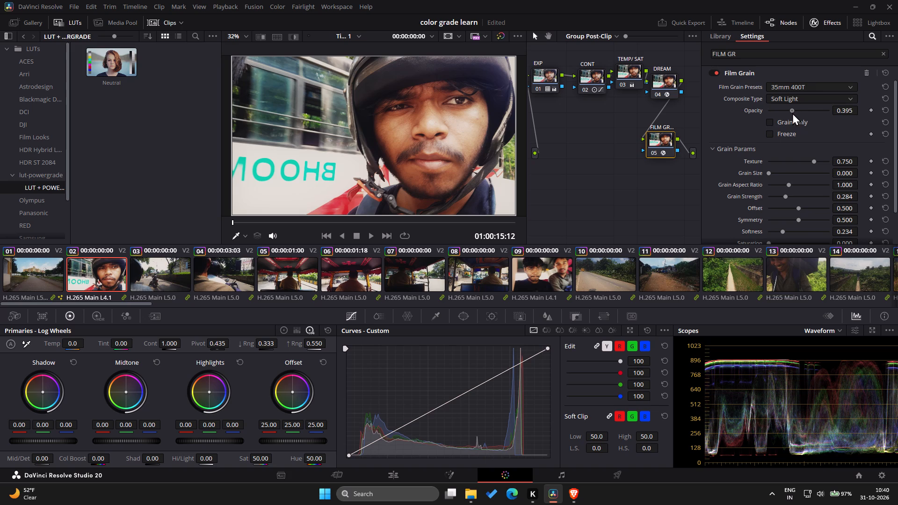
drag(792, 113, 789, 114)
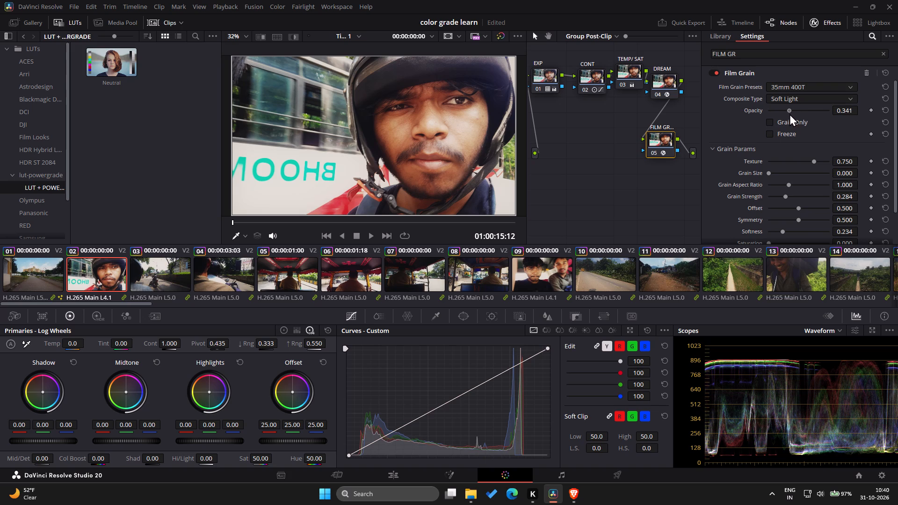
drag(789, 114, 792, 113)
click(792, 113)
Raise the Film Grain's grain size in steps to about 0.41.
scroll(806, 149, down, 2)
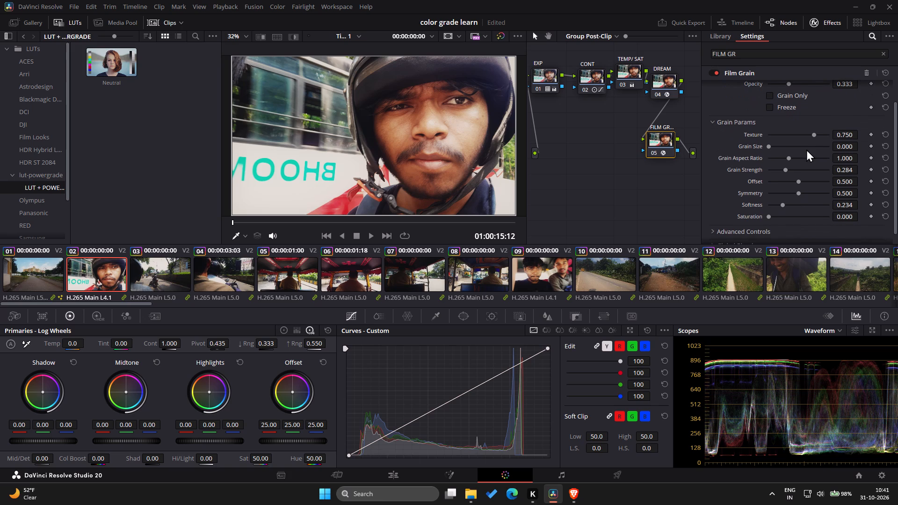
scroll(806, 149, down, 4)
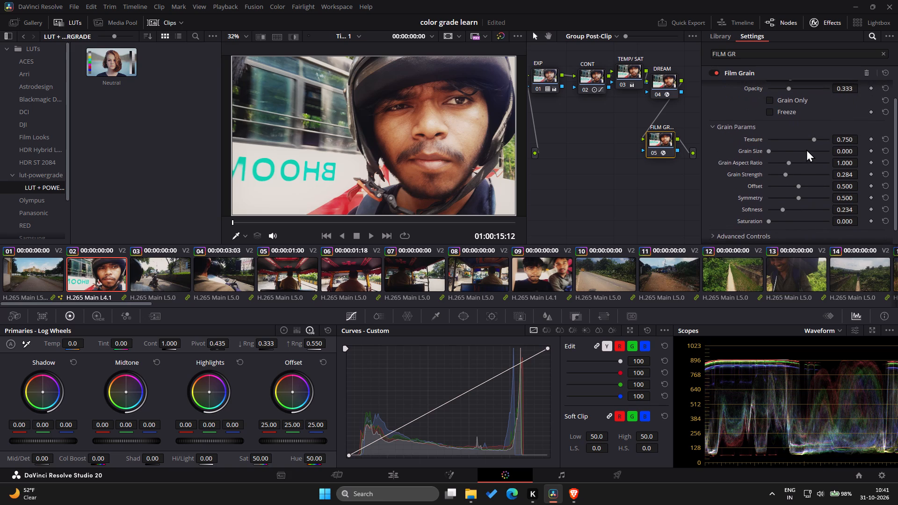
scroll(806, 149, down, 2)
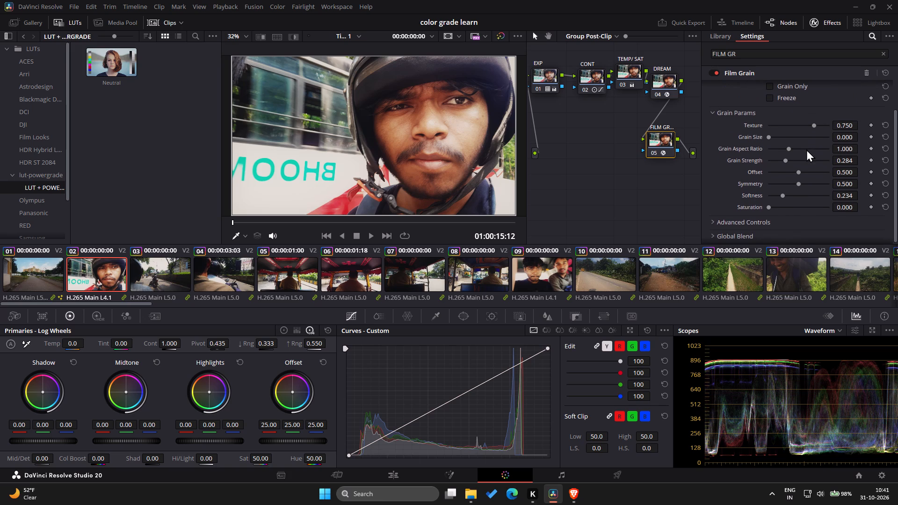
scroll(806, 149, down, 2)
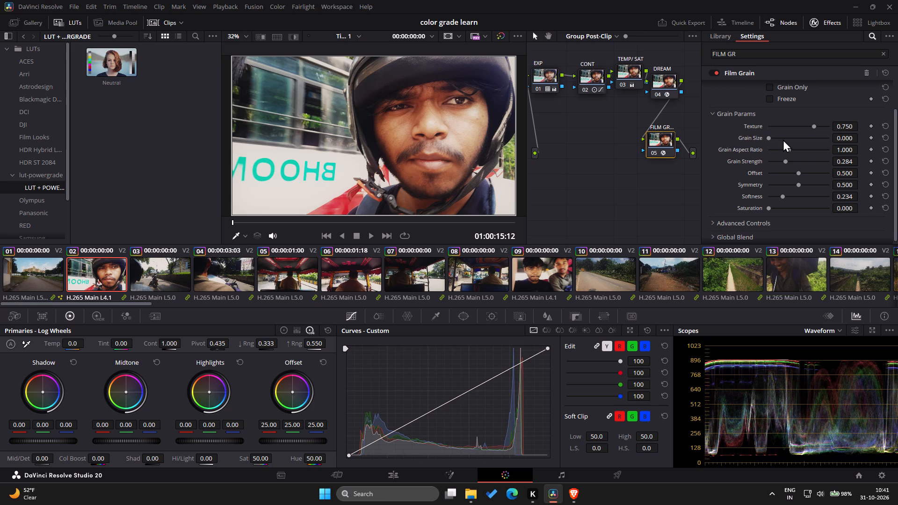
click(783, 139)
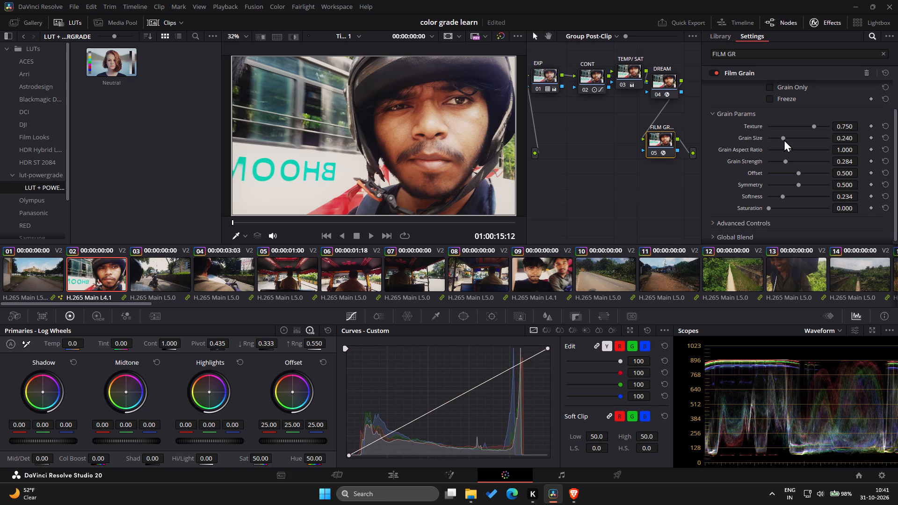
click(785, 139)
click(787, 139)
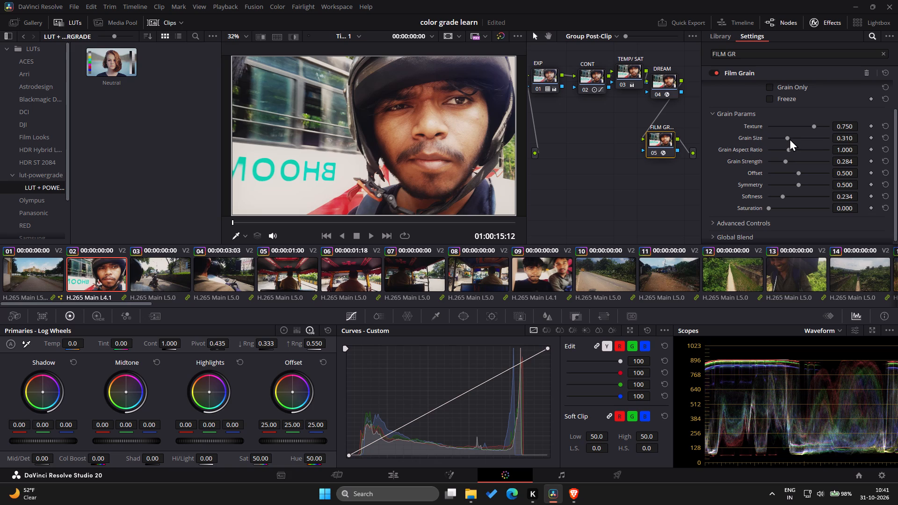
click(789, 138)
Try grain softness values up to about 0.67 and set the softness to about 0.50.
scroll(786, 153, down, 1)
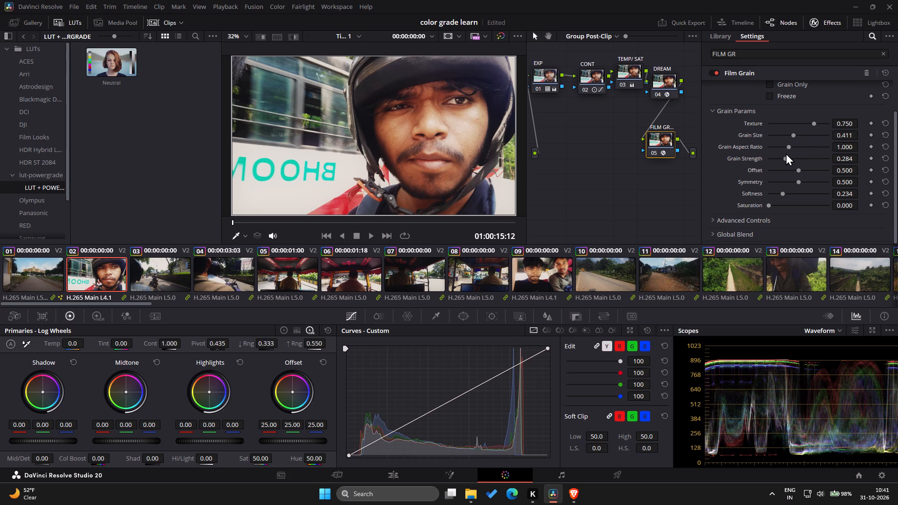
scroll(786, 153, down, 1)
drag(785, 193, 791, 193)
drag(791, 193, 809, 192)
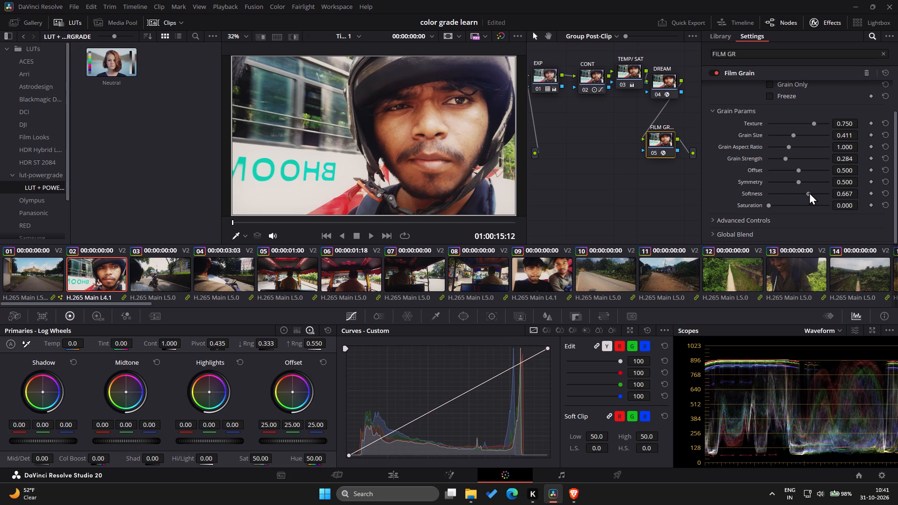
drag(809, 192, 808, 192)
drag(808, 192, 807, 192)
drag(807, 192, 804, 193)
drag(804, 193, 799, 197)
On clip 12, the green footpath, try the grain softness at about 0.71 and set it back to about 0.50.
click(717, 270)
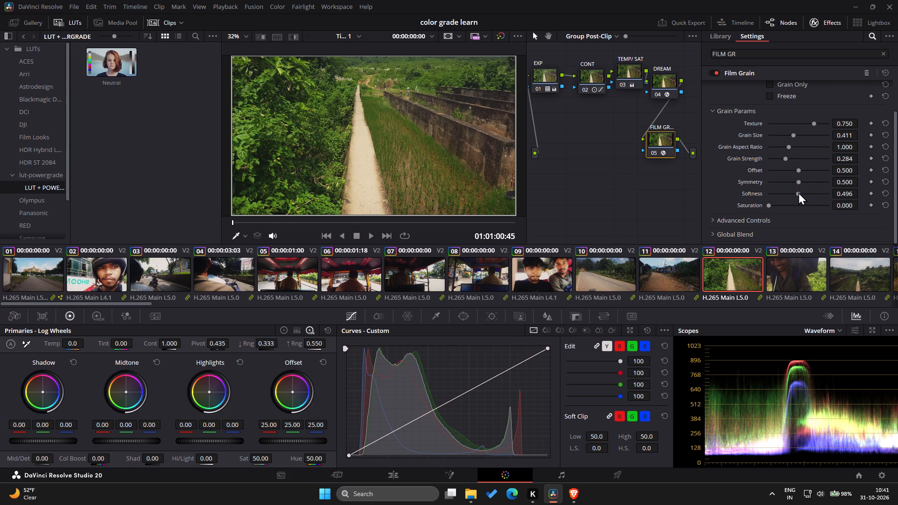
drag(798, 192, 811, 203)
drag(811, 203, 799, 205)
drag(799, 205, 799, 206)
Compare clip 02, the helmet portrait, with all grades bypassed and with them enabled.
click(89, 265)
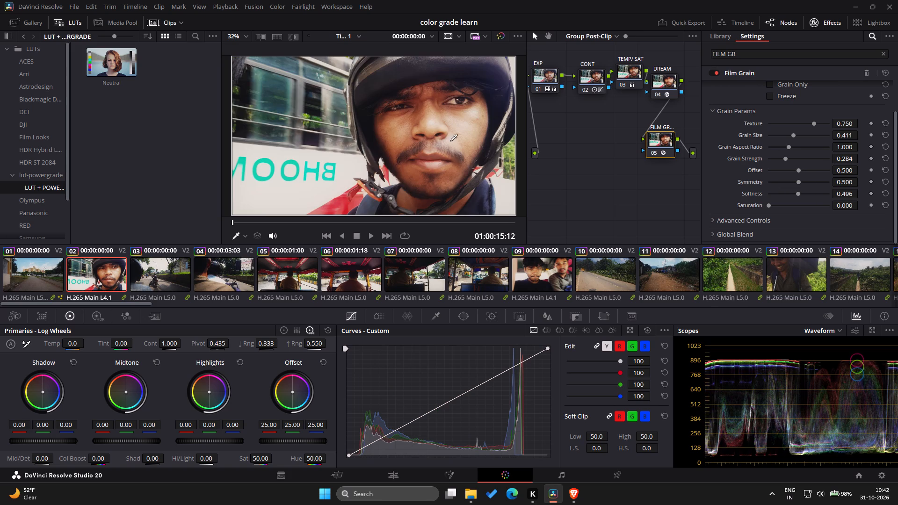
scroll(766, 105, up, 3)
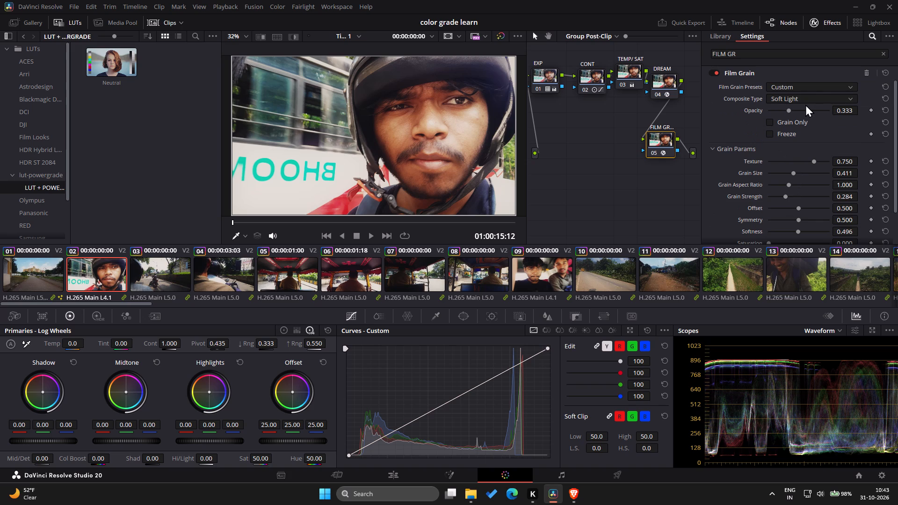
click(501, 33)
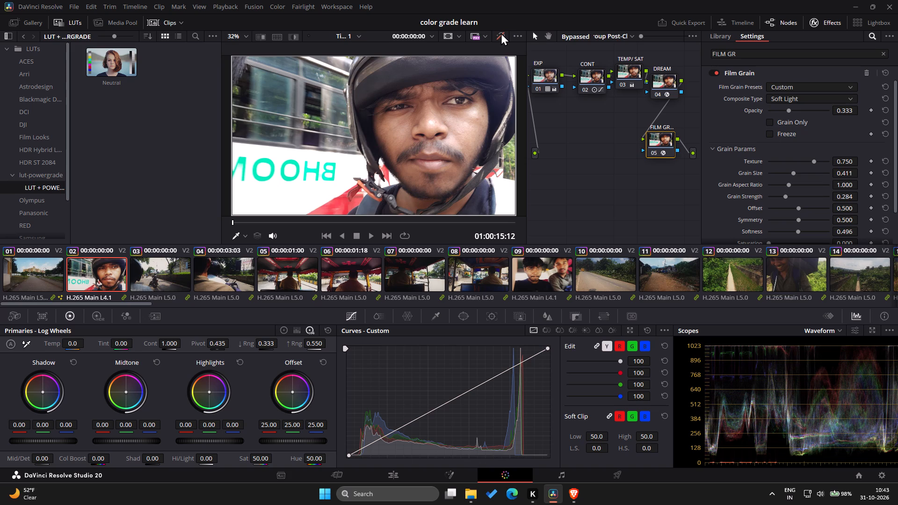
click(501, 33)
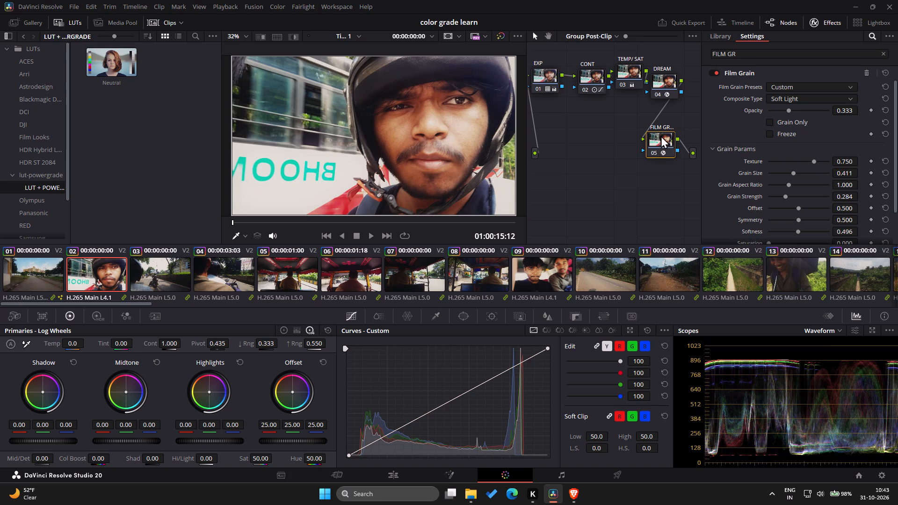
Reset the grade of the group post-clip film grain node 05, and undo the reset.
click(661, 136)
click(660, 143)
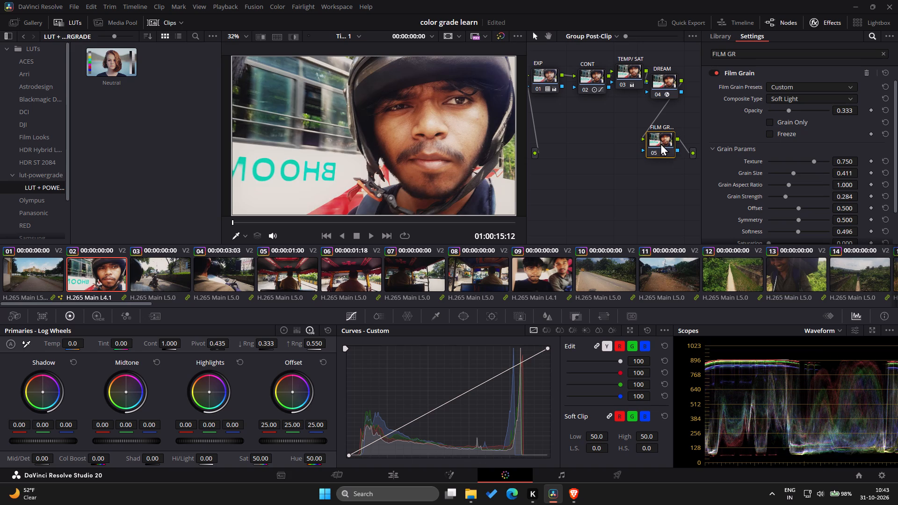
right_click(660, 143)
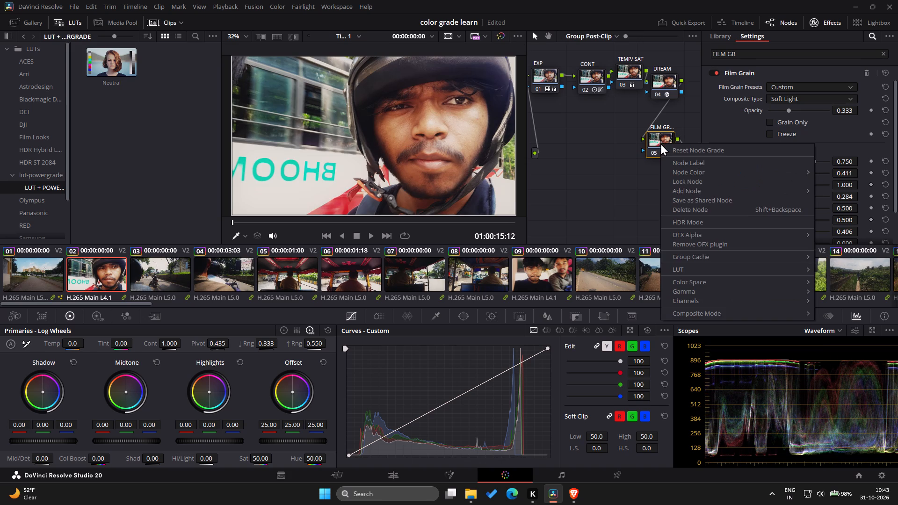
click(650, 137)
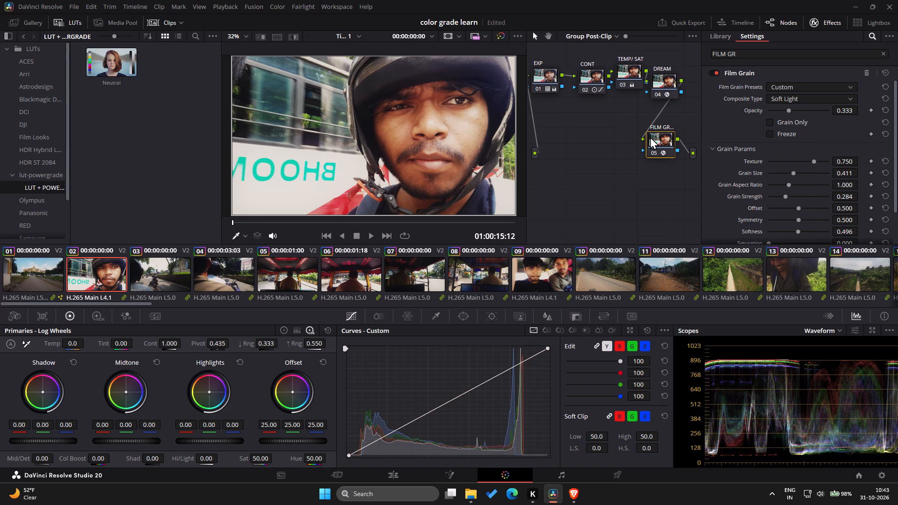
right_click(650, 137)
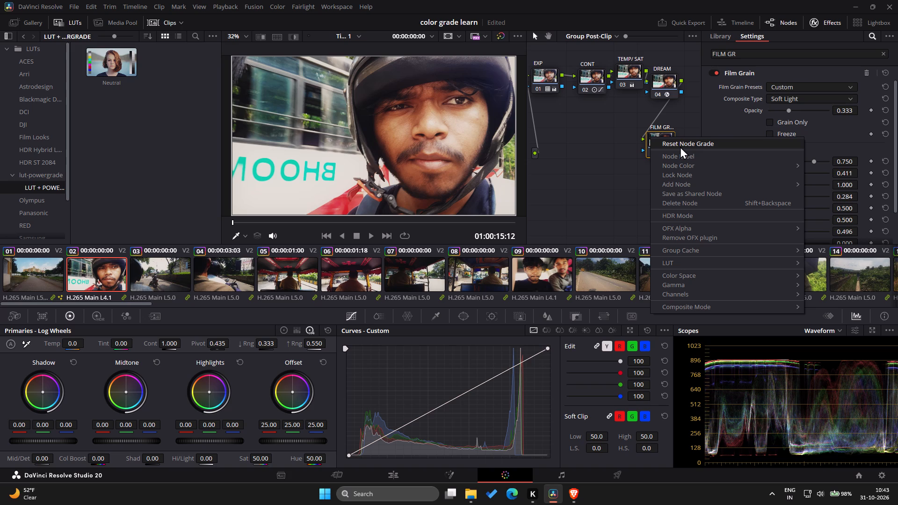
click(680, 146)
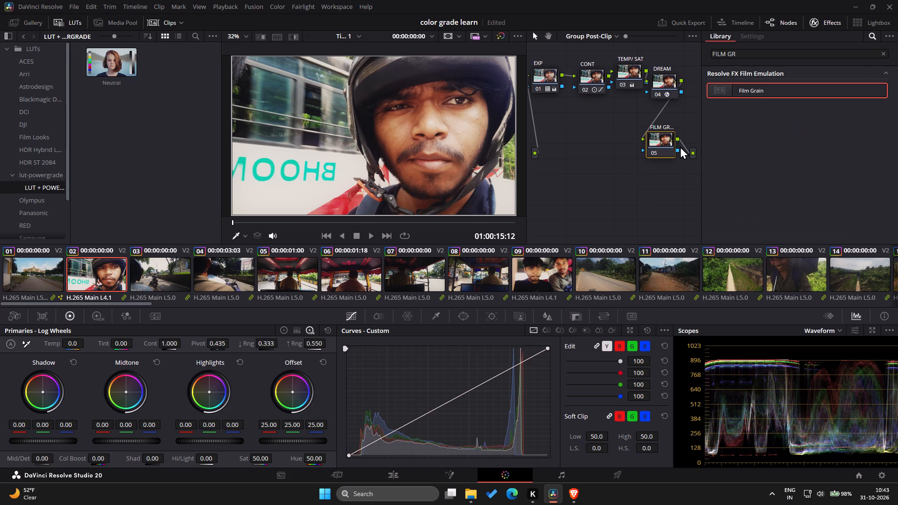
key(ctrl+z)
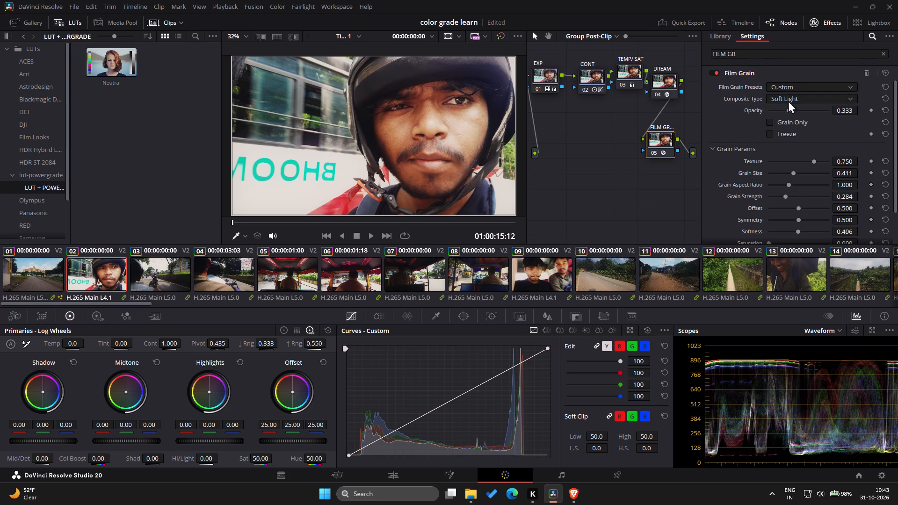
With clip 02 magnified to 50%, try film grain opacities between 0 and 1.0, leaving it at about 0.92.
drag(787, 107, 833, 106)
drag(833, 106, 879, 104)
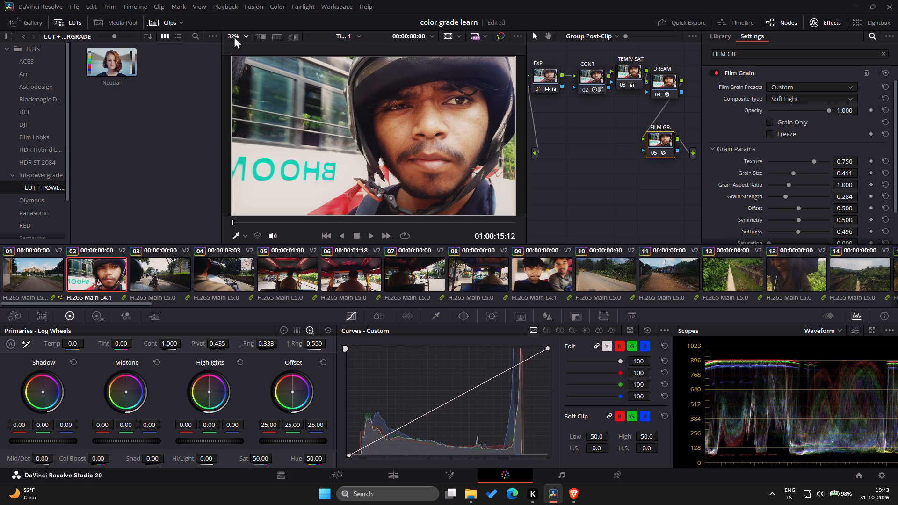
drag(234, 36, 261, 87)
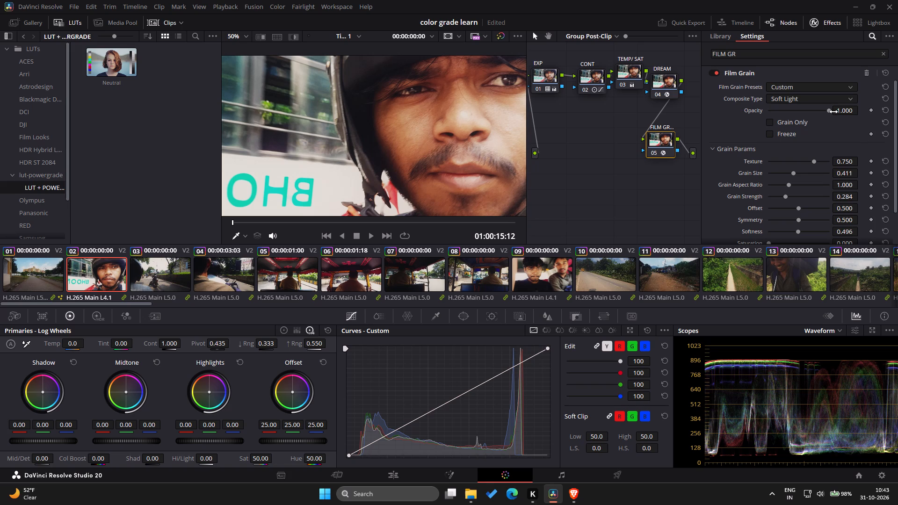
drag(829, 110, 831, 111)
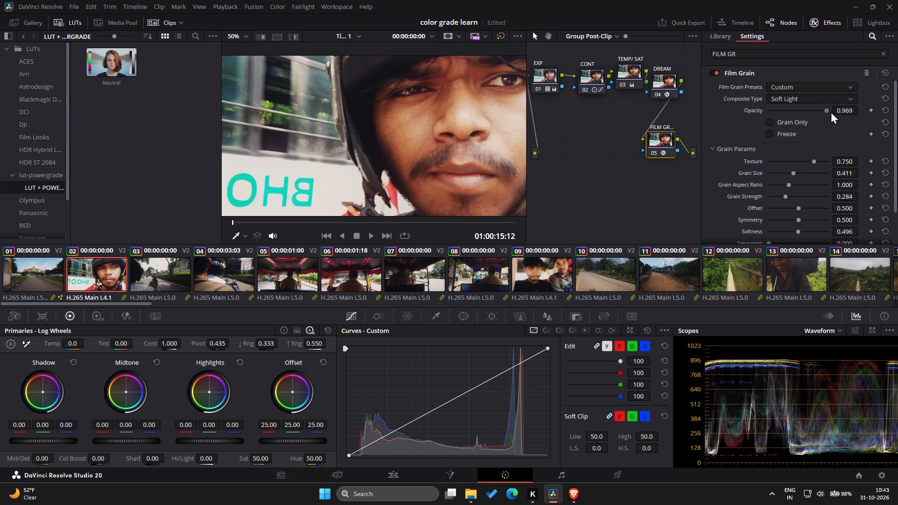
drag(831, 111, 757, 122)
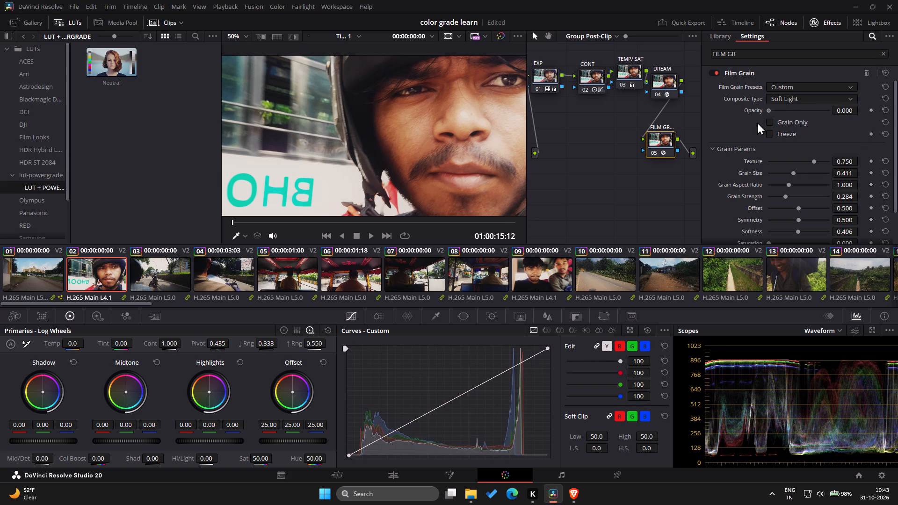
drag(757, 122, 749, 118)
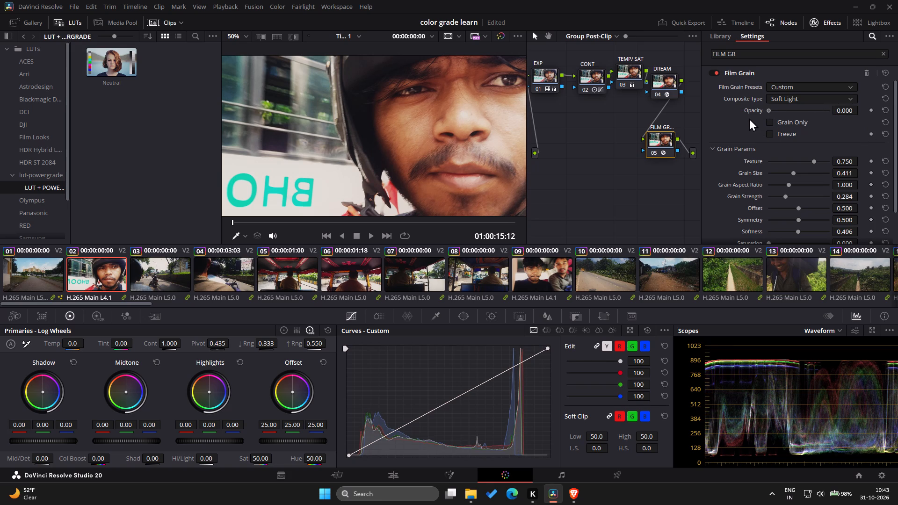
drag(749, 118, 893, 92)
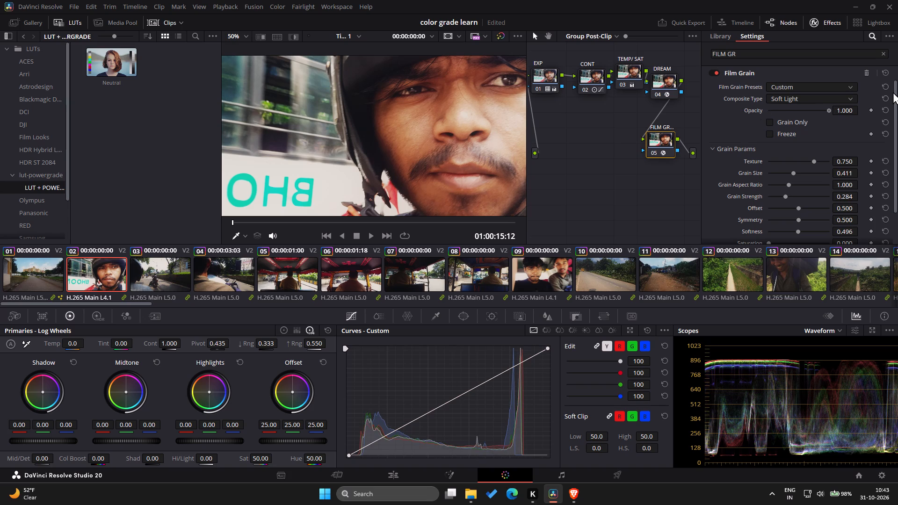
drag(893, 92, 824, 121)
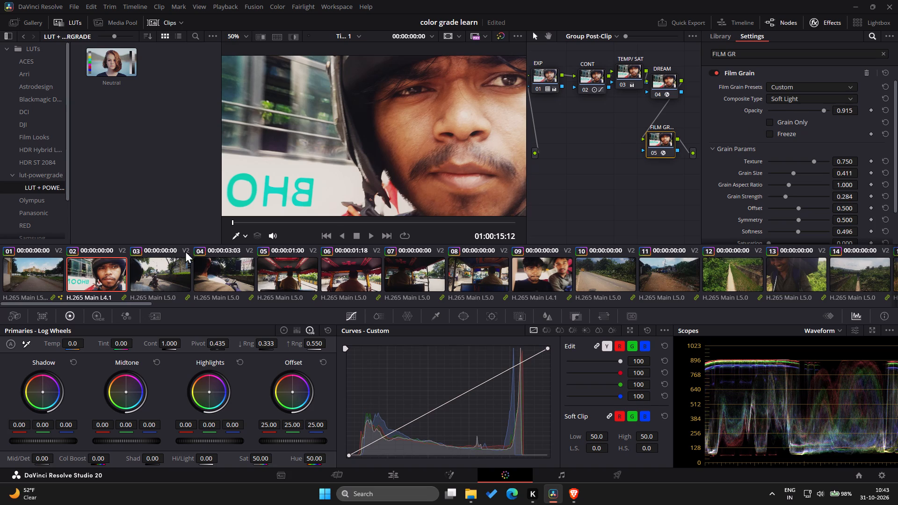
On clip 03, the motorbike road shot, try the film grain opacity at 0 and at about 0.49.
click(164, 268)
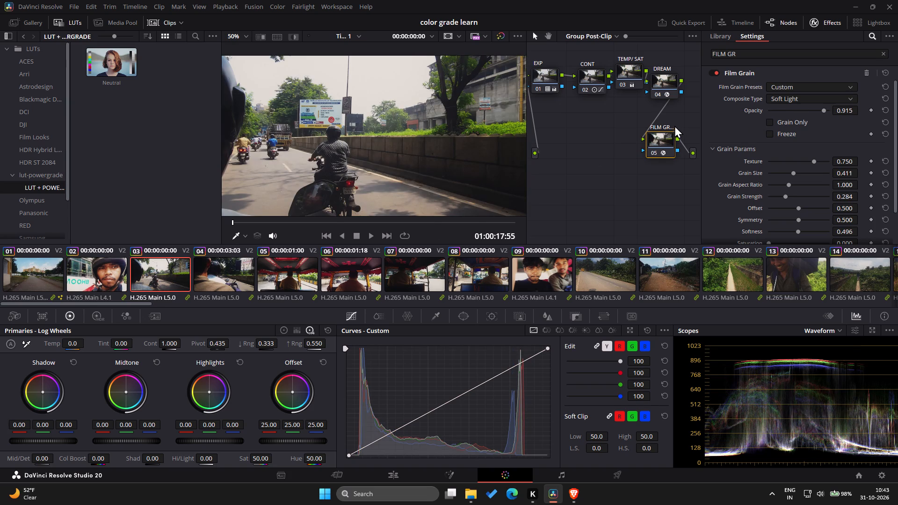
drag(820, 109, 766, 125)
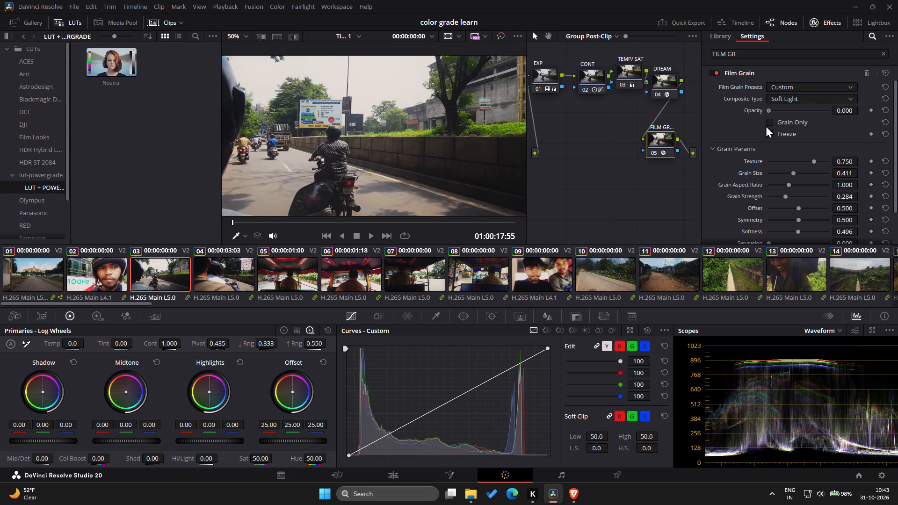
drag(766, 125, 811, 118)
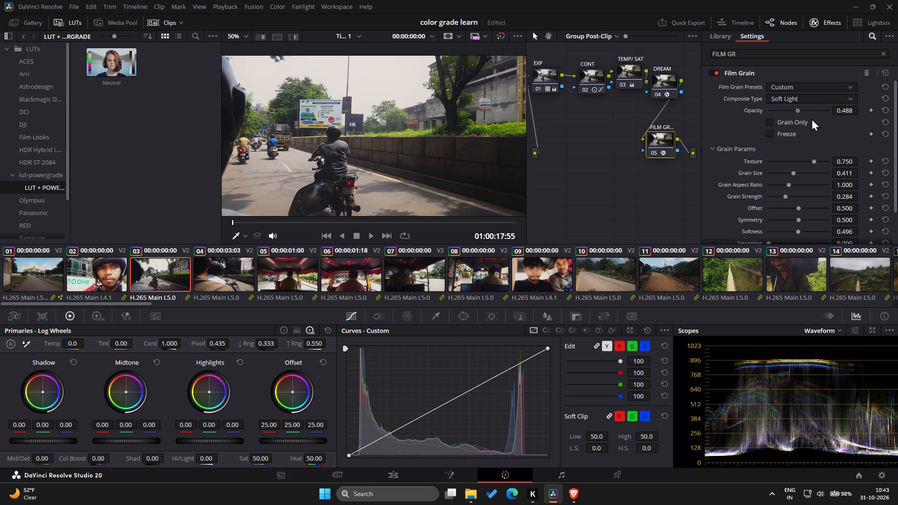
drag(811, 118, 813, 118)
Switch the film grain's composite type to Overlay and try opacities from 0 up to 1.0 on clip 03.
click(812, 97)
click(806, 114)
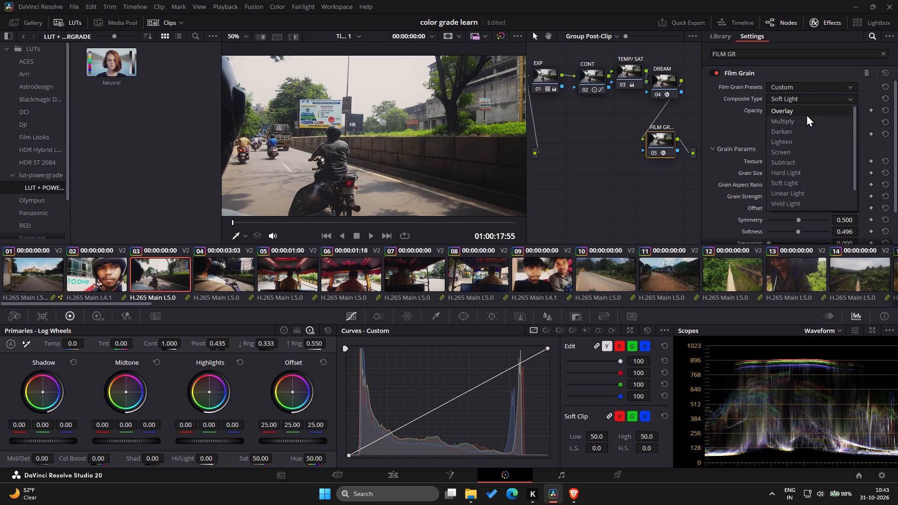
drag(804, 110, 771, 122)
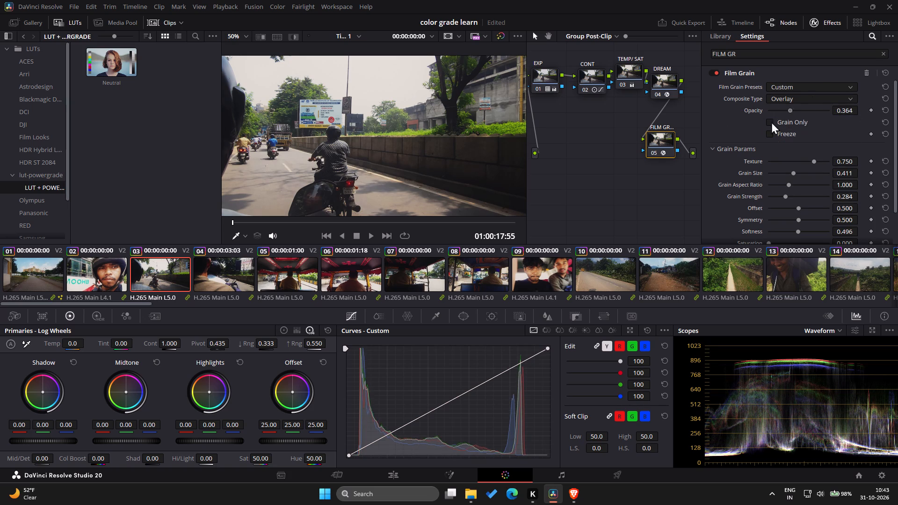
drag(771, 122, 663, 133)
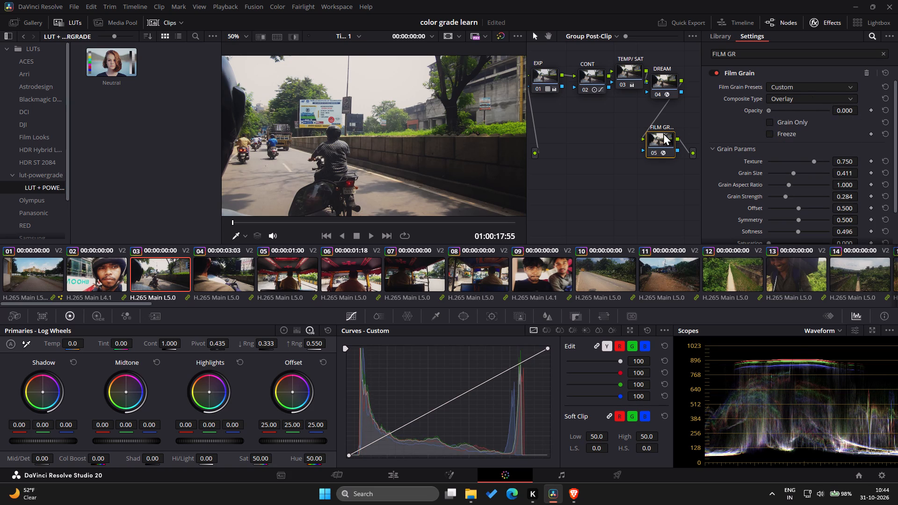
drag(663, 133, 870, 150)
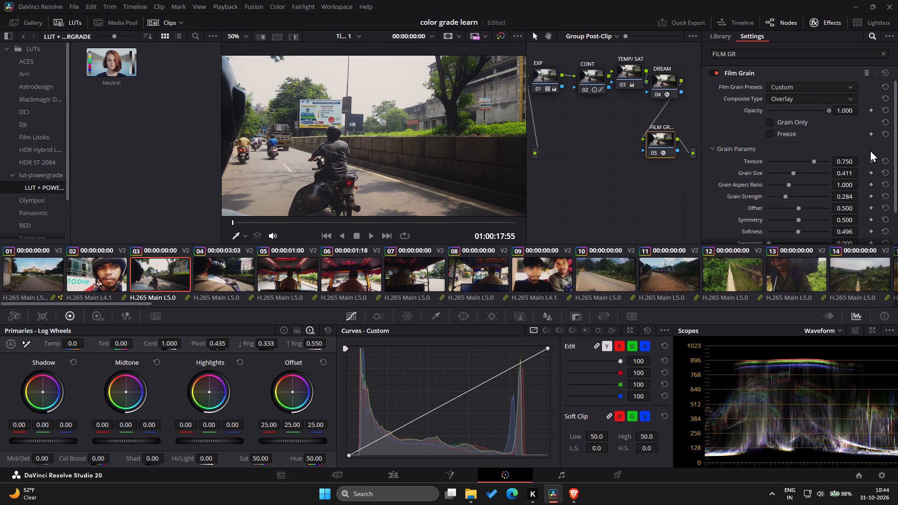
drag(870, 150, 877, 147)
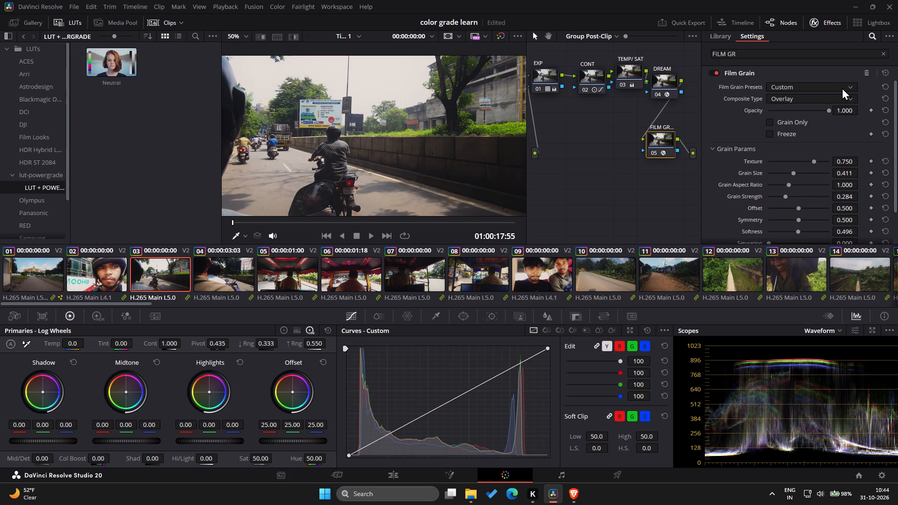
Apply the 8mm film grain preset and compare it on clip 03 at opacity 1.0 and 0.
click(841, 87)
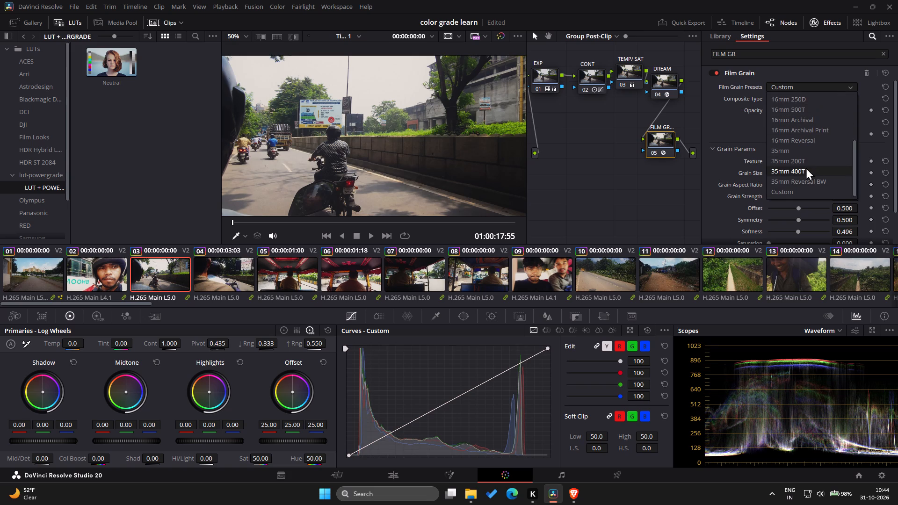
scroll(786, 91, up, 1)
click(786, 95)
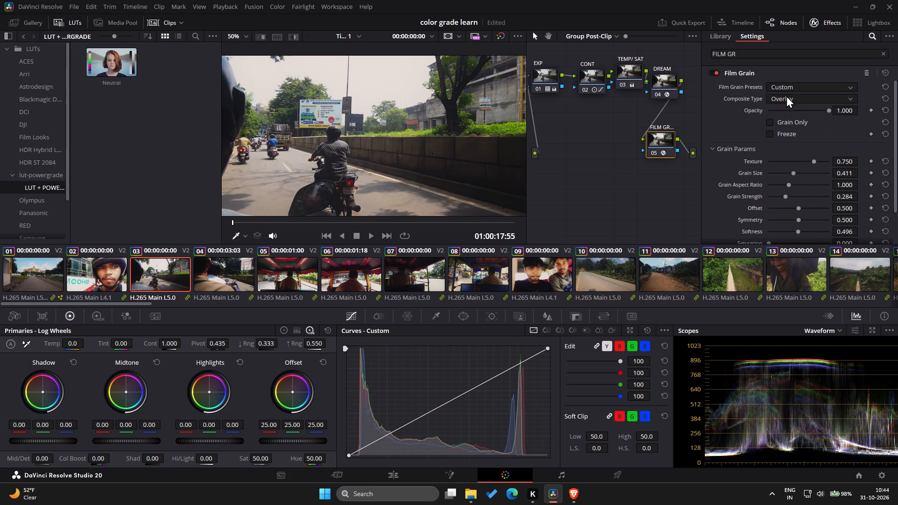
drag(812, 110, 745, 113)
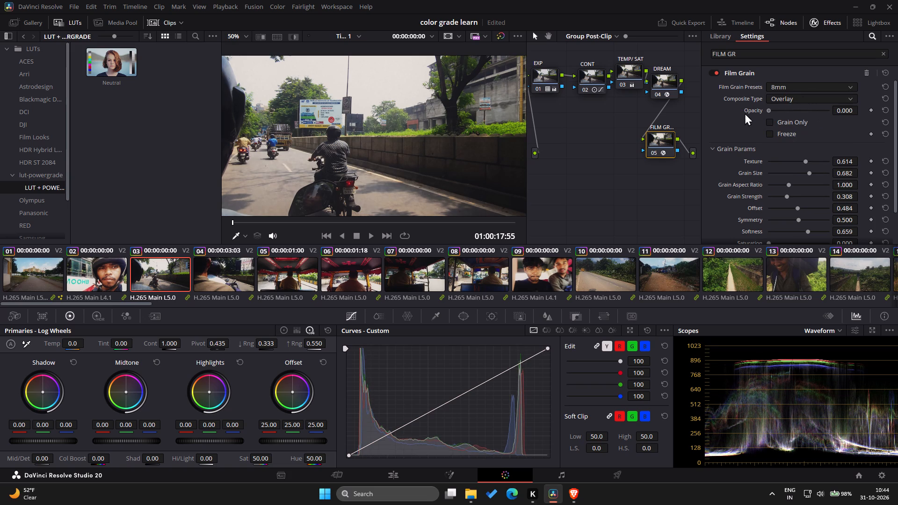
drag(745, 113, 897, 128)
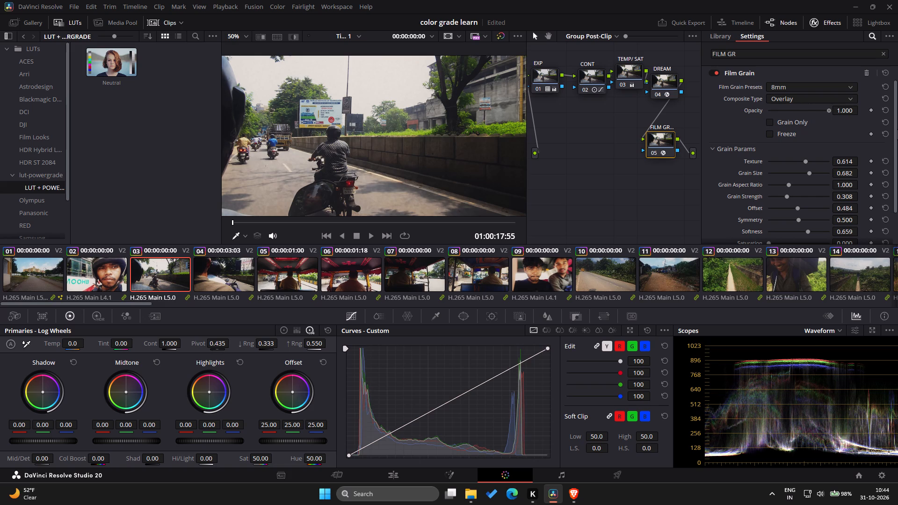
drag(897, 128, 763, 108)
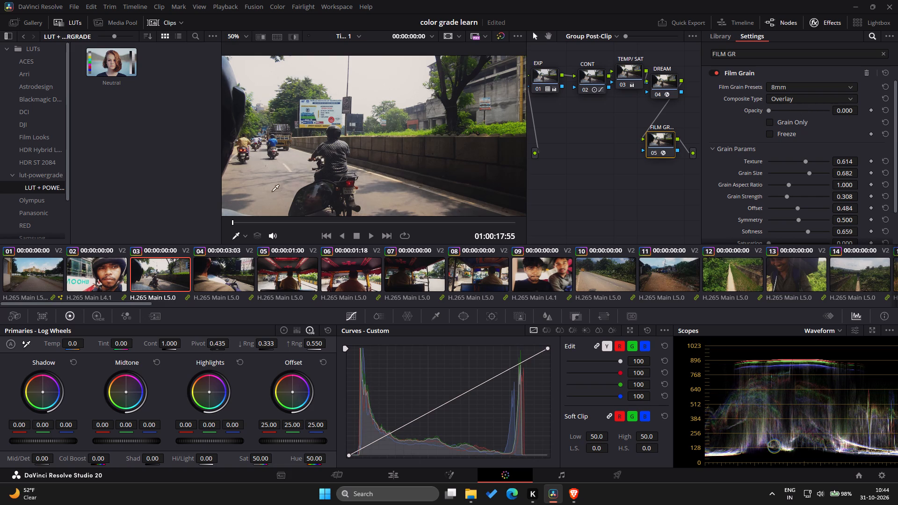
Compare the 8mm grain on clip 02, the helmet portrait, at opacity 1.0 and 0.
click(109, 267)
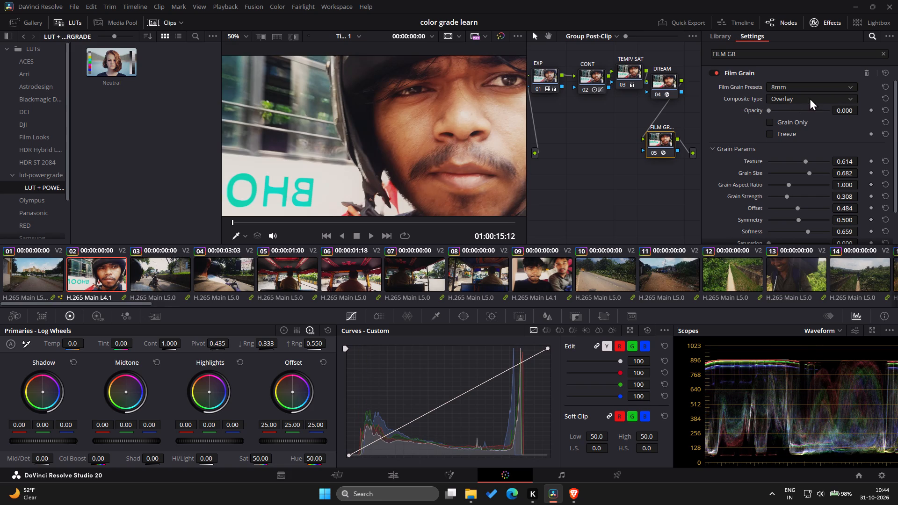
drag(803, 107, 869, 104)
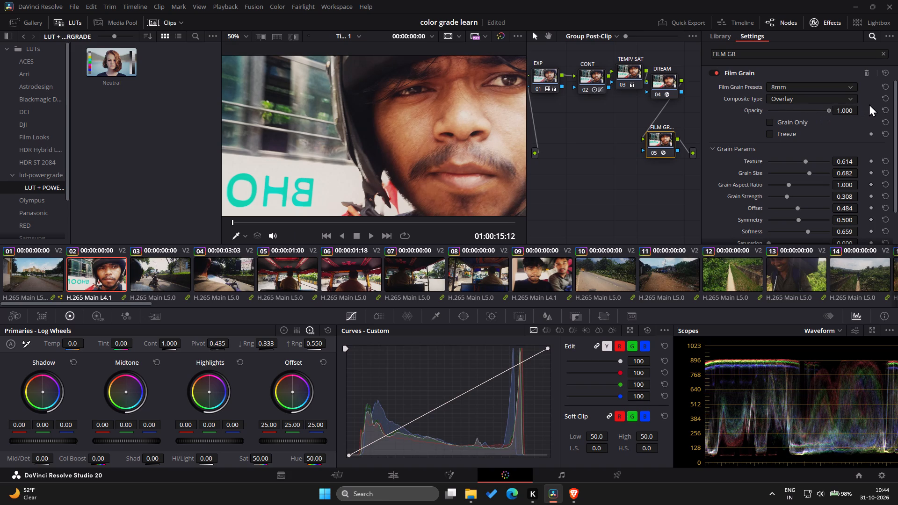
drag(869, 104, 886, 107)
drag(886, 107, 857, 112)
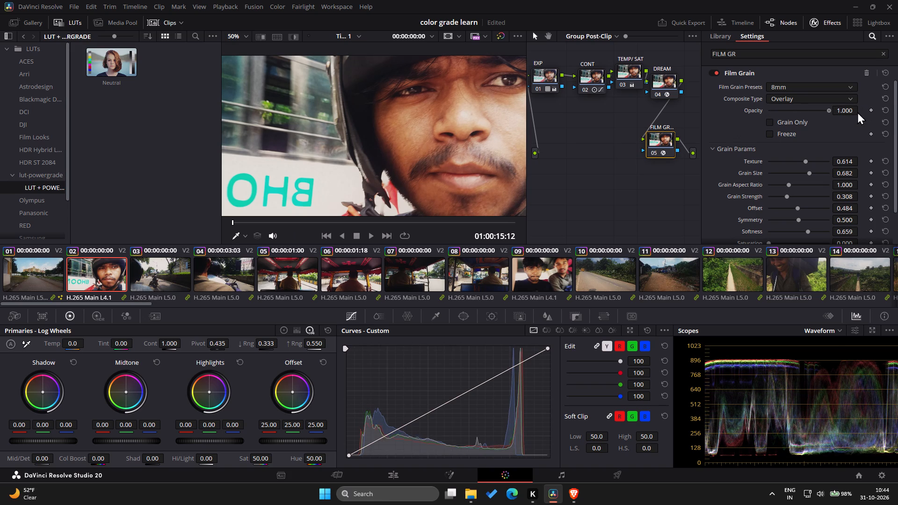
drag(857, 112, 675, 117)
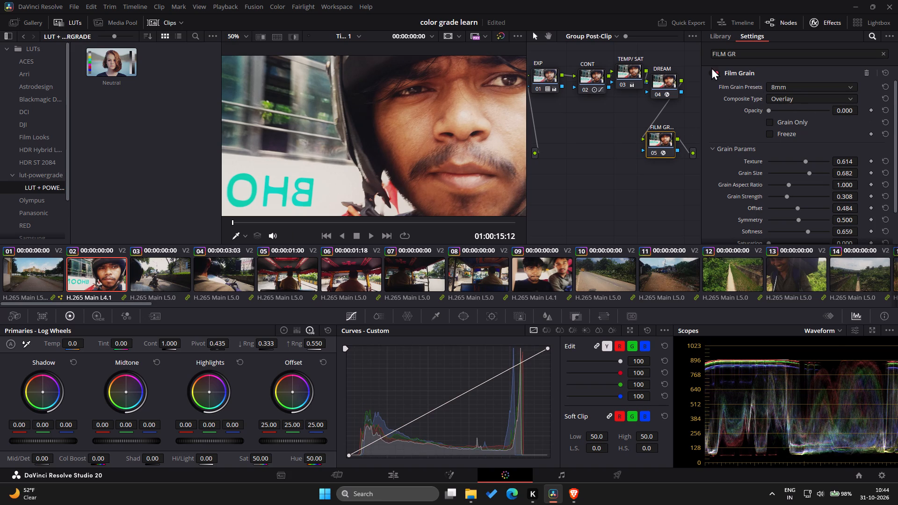
Reset the film grain node 05's grade and apply a fresh Film Grain effect to it.
right_click(663, 140)
click(687, 147)
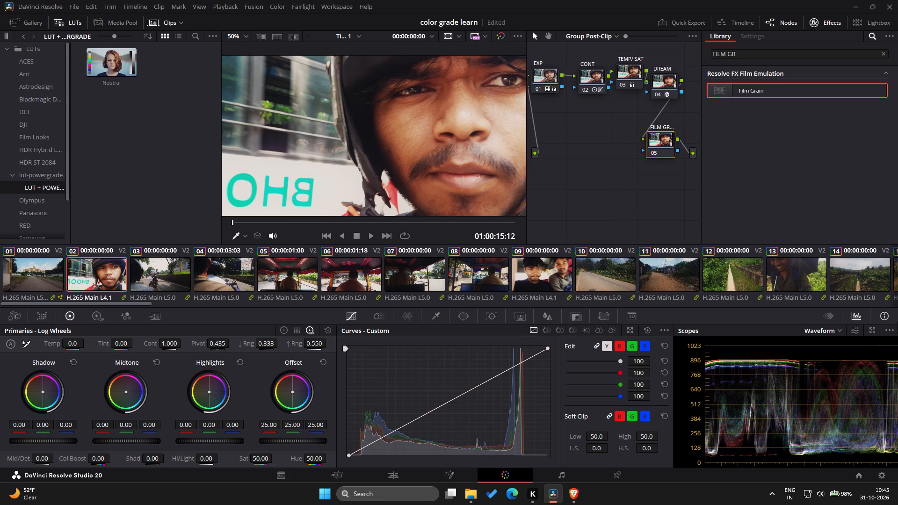
scroll(885, 291, down, 1)
drag(761, 92, 662, 148)
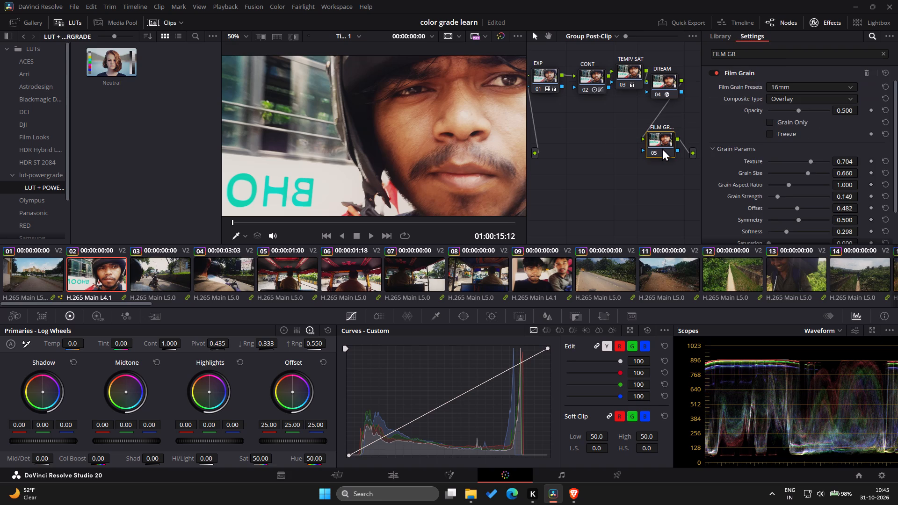
Apply the 35mm preset to the film grain on node 05.
click(779, 90)
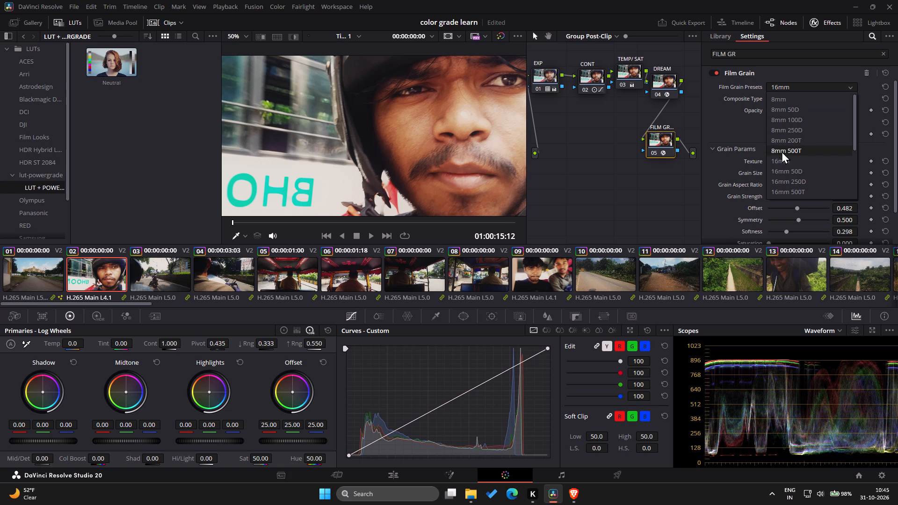
scroll(784, 166, down, 2)
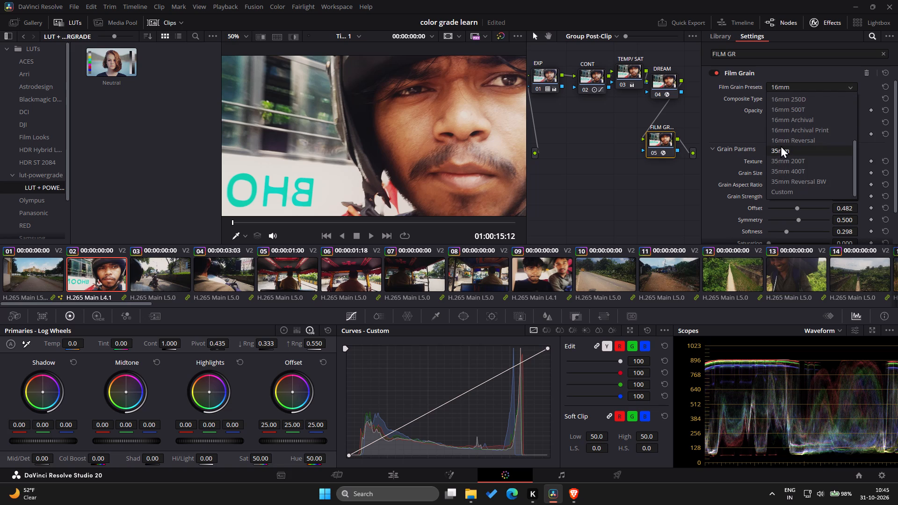
click(781, 145)
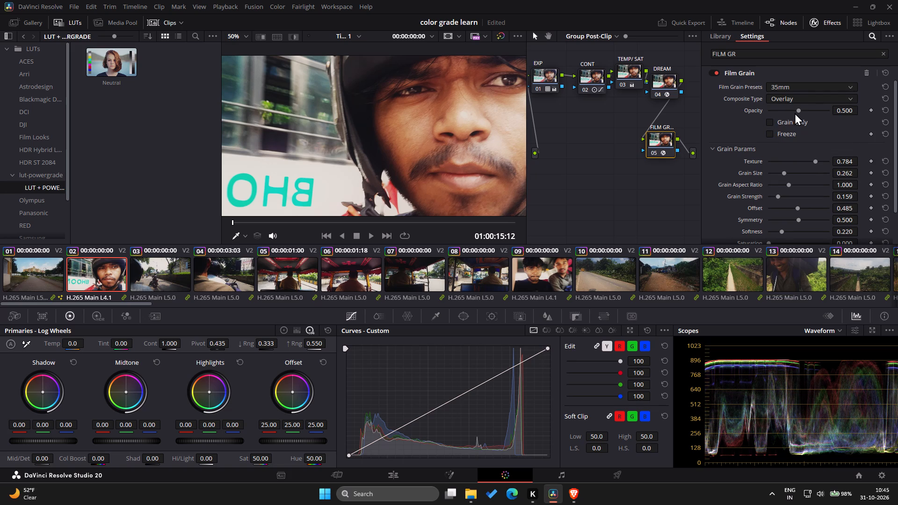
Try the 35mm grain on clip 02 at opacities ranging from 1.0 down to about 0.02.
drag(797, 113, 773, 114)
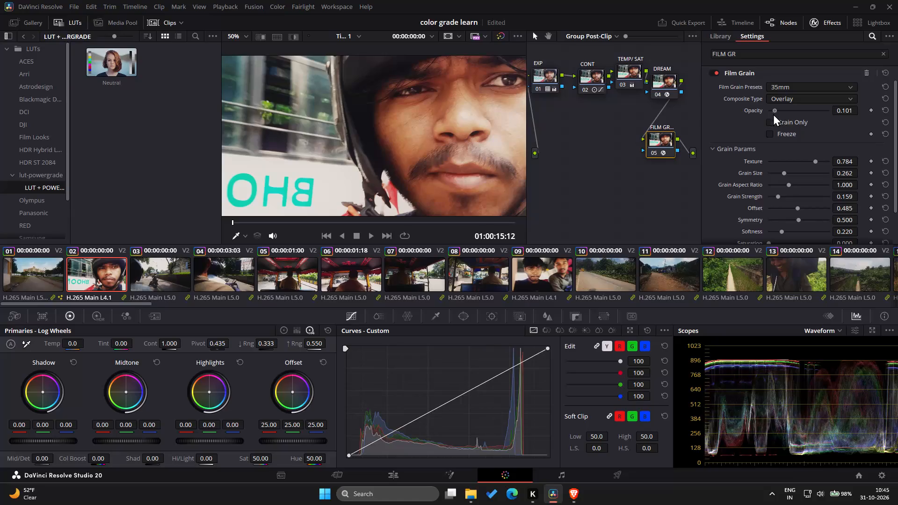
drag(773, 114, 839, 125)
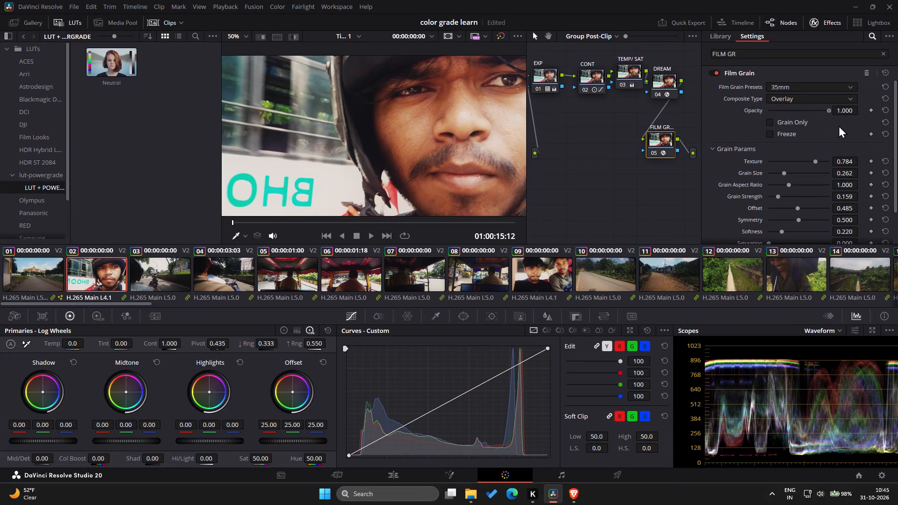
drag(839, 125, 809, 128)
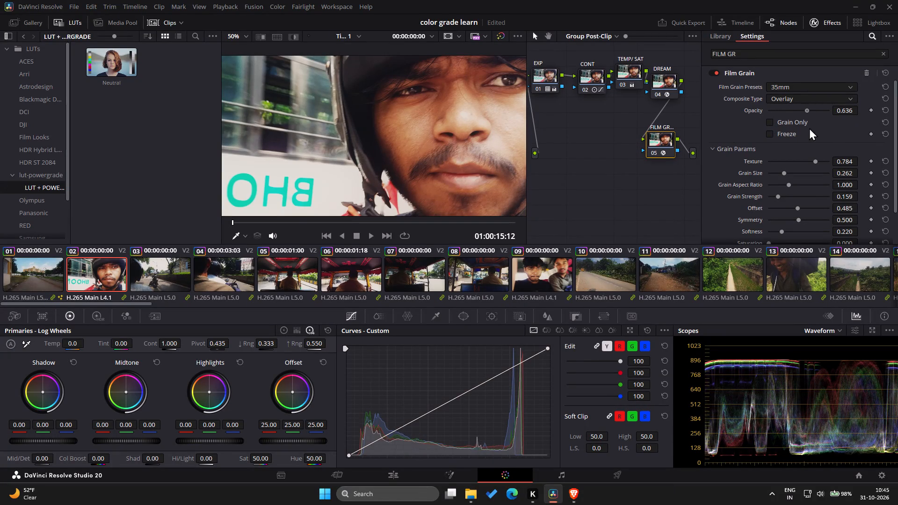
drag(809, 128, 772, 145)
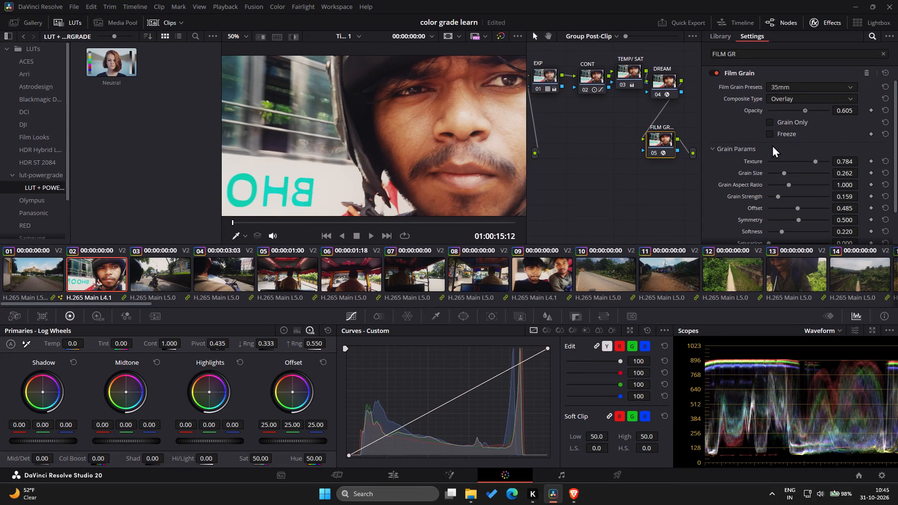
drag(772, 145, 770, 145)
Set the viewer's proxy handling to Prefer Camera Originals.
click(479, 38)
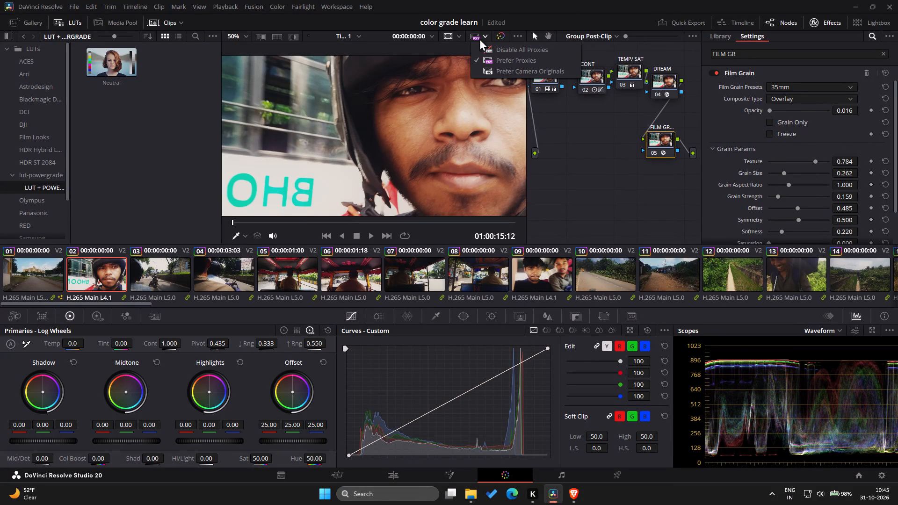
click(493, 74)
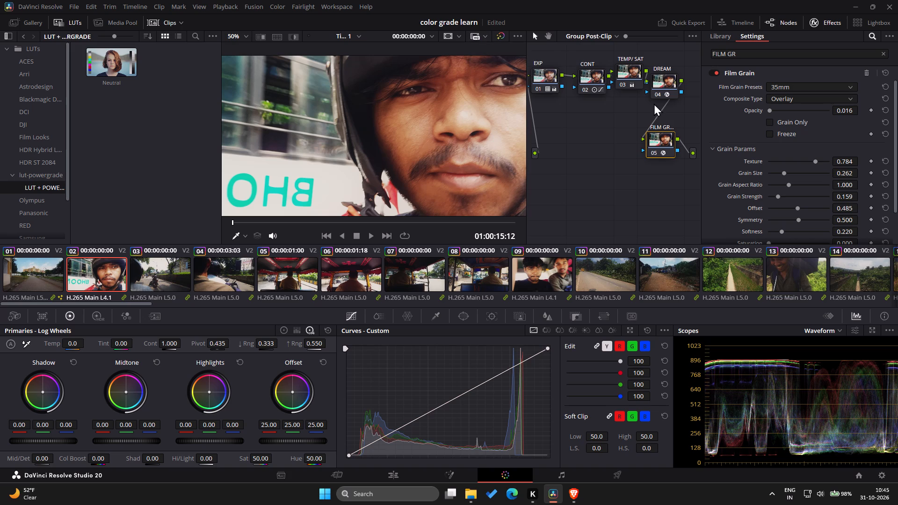
Compare the 35mm grain at opacity 0, and set the film grain opacity to about 0.40.
drag(768, 109, 714, 117)
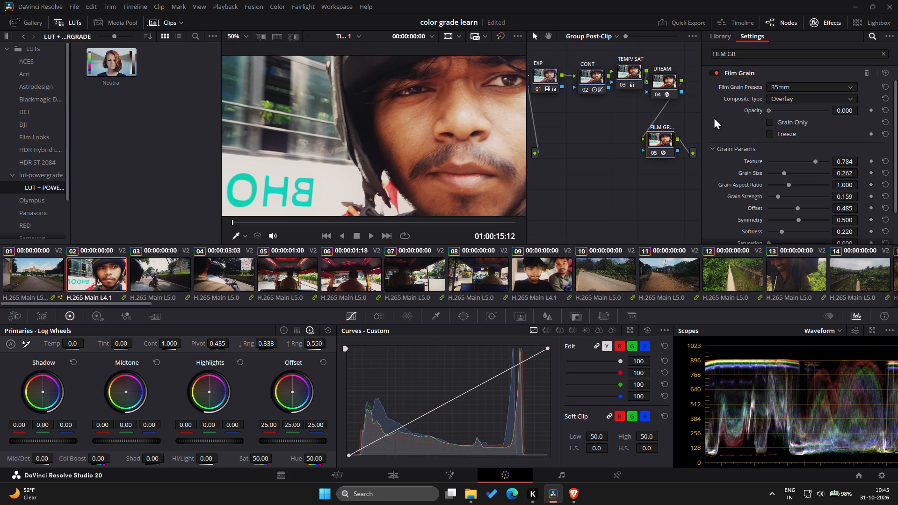
drag(714, 117, 794, 124)
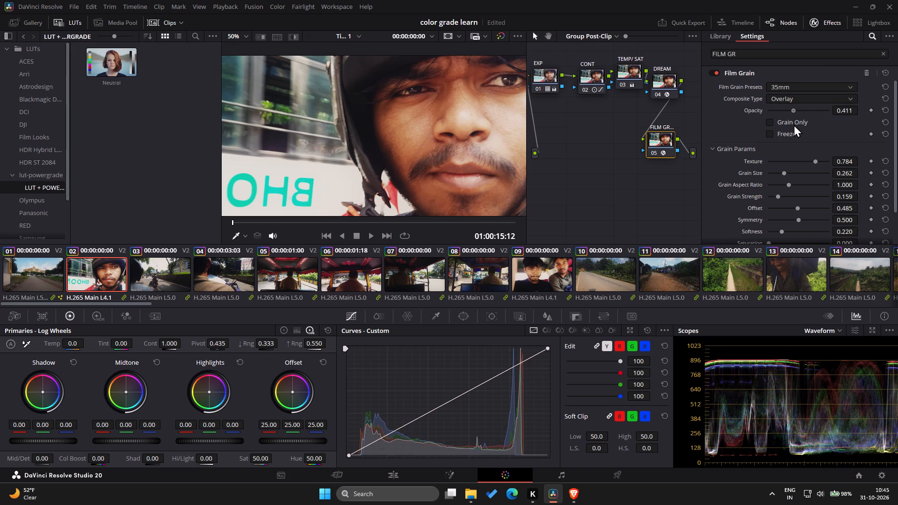
drag(794, 124, 793, 125)
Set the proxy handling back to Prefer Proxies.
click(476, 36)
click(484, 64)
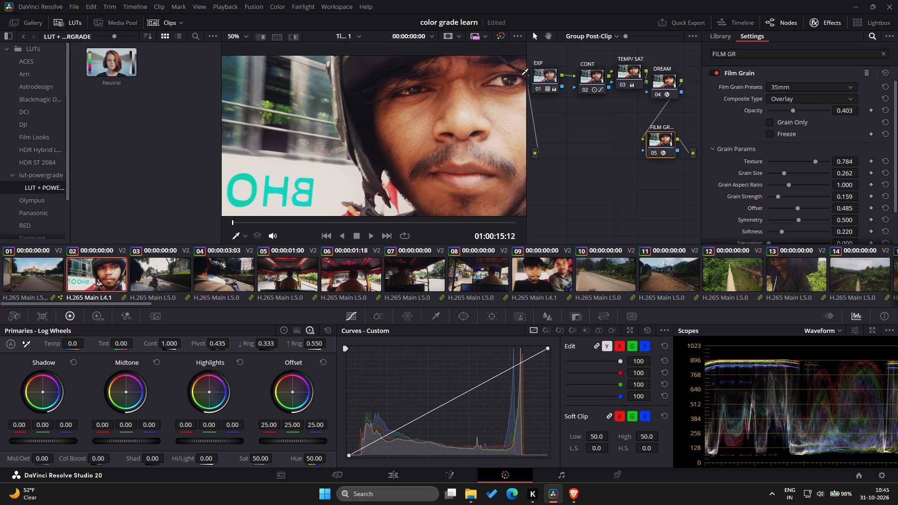
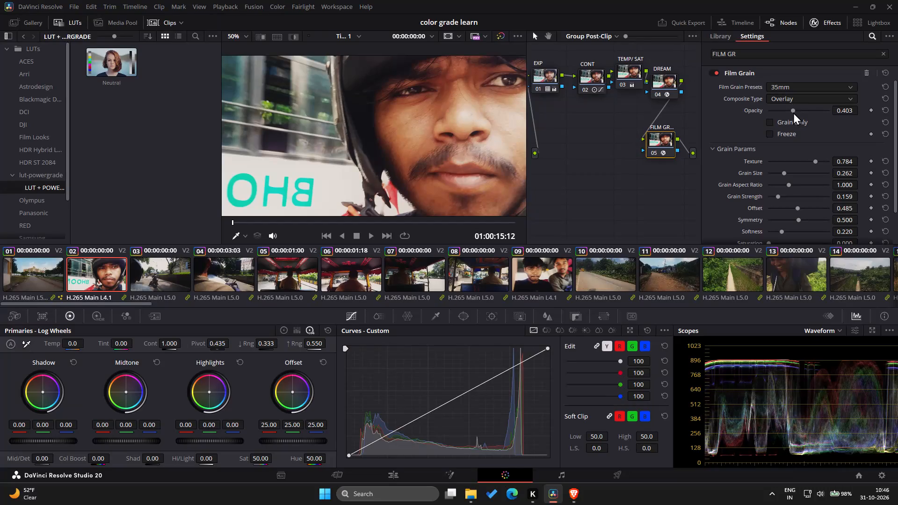
Lower the film grain opacity to about 0.19 and set its composite type to Soft Light.
drag(792, 108, 780, 110)
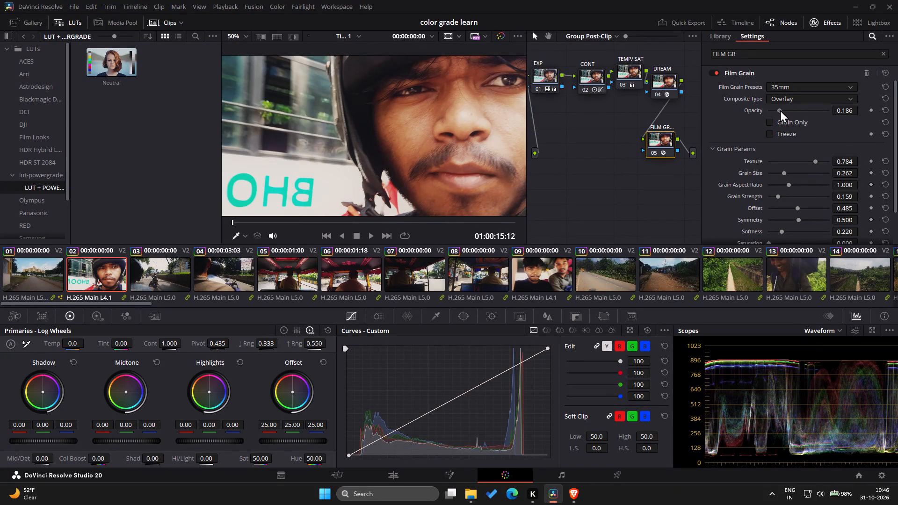
drag(780, 110, 780, 110)
drag(820, 97, 808, 194)
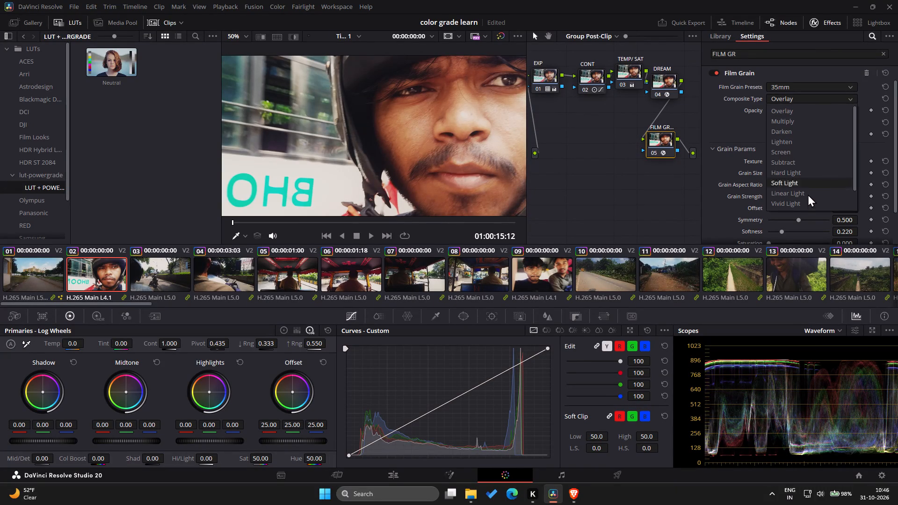
drag(808, 194, 807, 185)
click(807, 185)
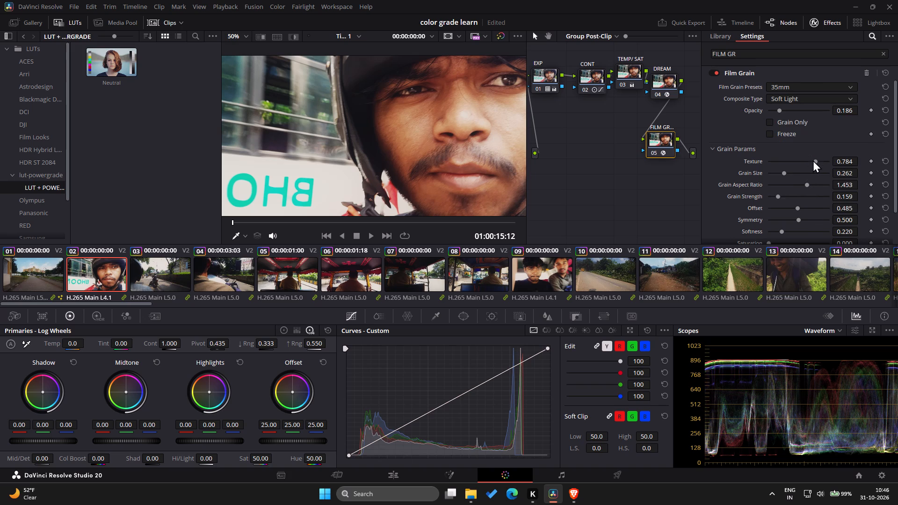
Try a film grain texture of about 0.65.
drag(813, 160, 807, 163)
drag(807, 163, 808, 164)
Reset the film grain's individual Grain Params, including texture, grain size, aspect ratio and offset, to their default values.
scroll(758, 188, down, 1)
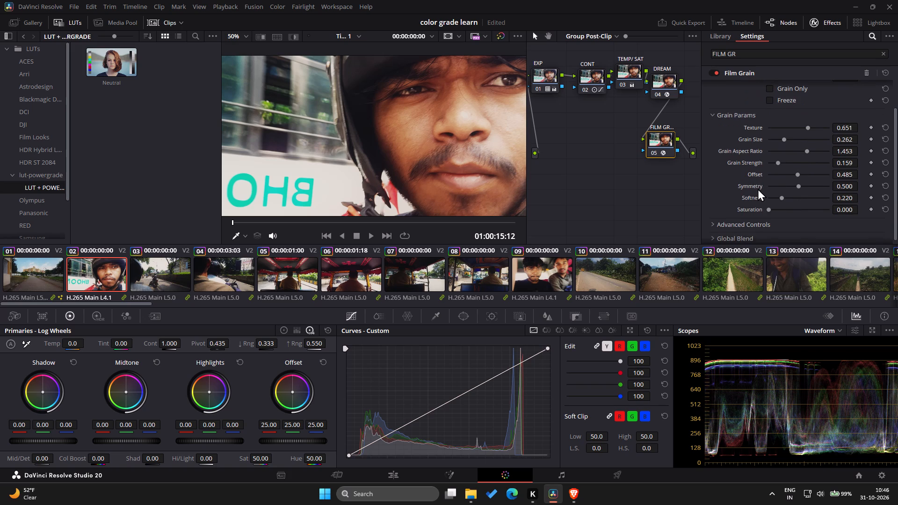
click(885, 125)
click(885, 140)
click(886, 148)
drag(884, 158, 885, 174)
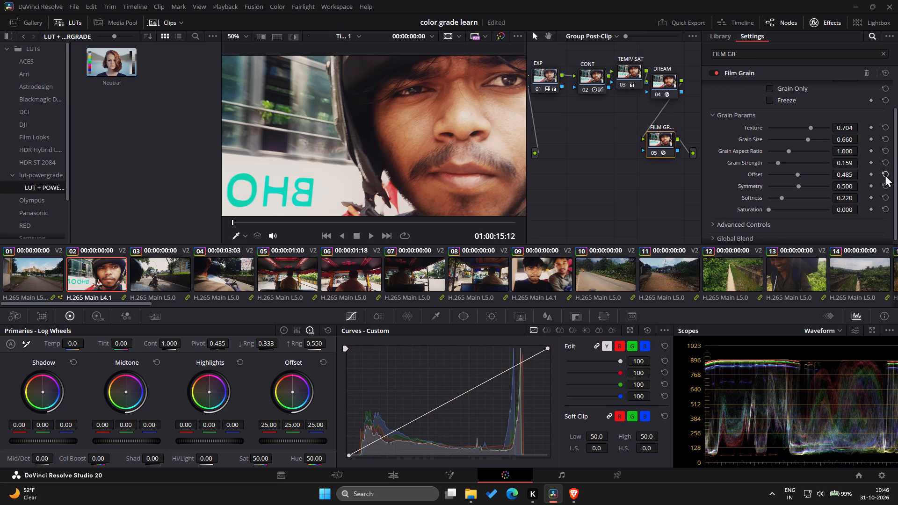
click(885, 174)
click(884, 179)
drag(888, 186, 885, 196)
drag(885, 196, 885, 252)
click(885, 207)
Fit the whole frame in the viewer and compare the graded look on clips 01 and 02.
drag(234, 36, 244, 48)
click(244, 48)
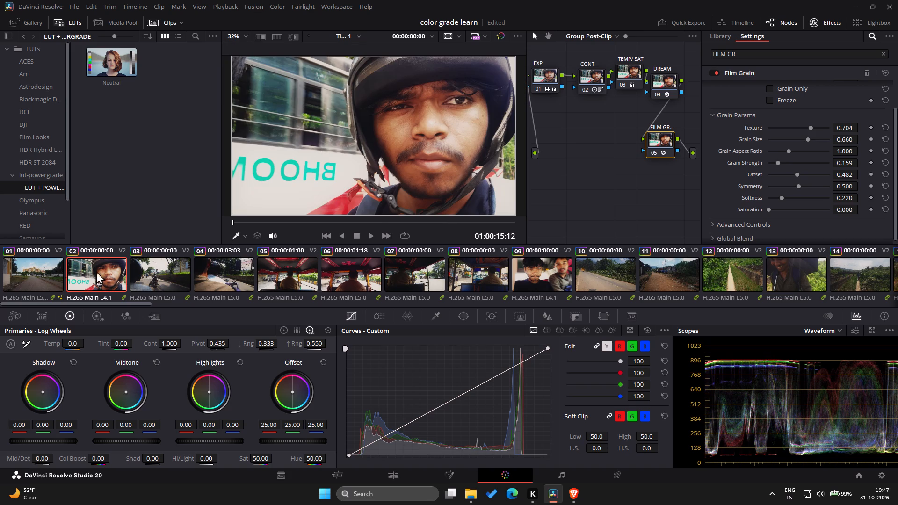
click(43, 263)
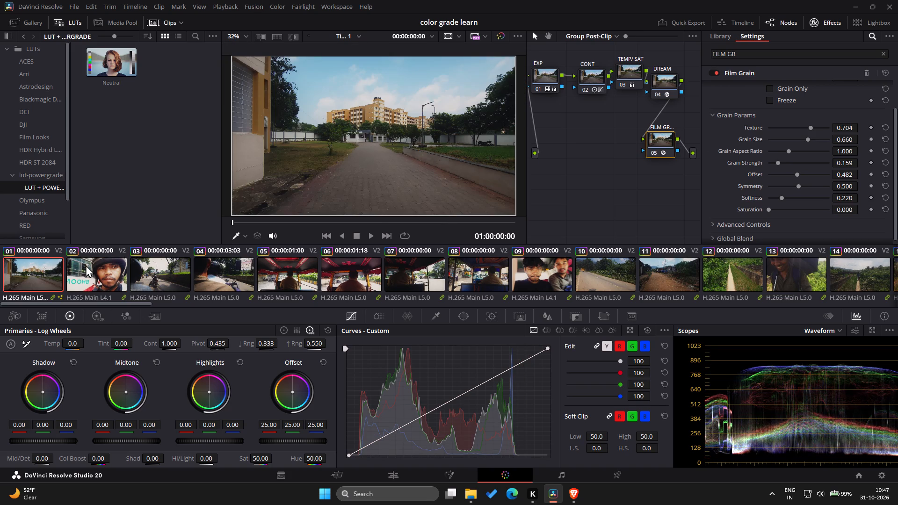
click(118, 266)
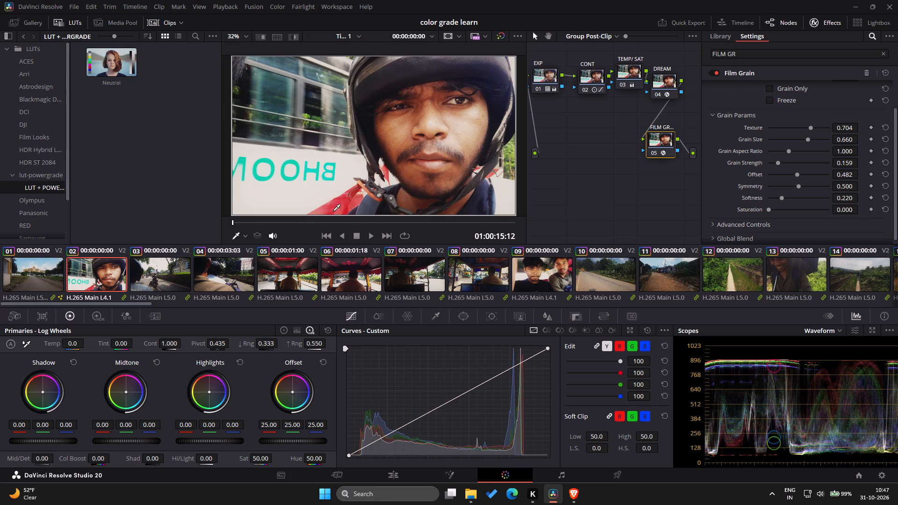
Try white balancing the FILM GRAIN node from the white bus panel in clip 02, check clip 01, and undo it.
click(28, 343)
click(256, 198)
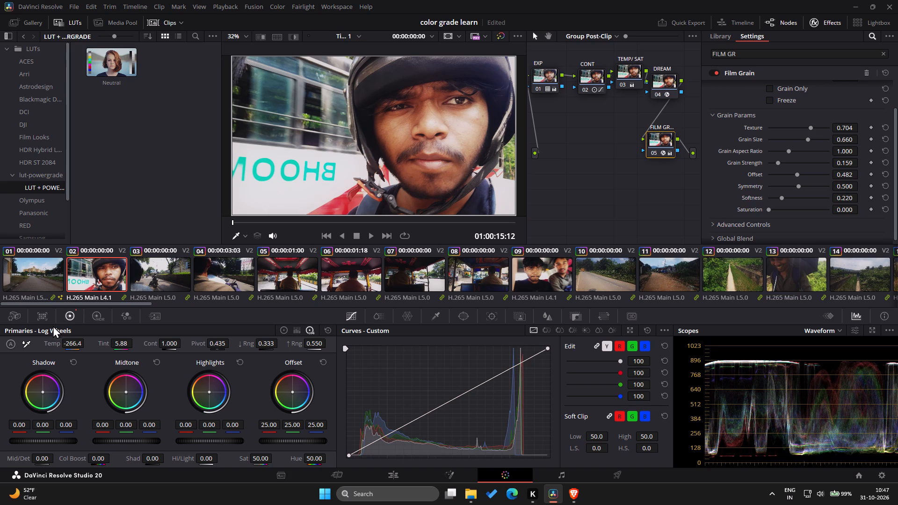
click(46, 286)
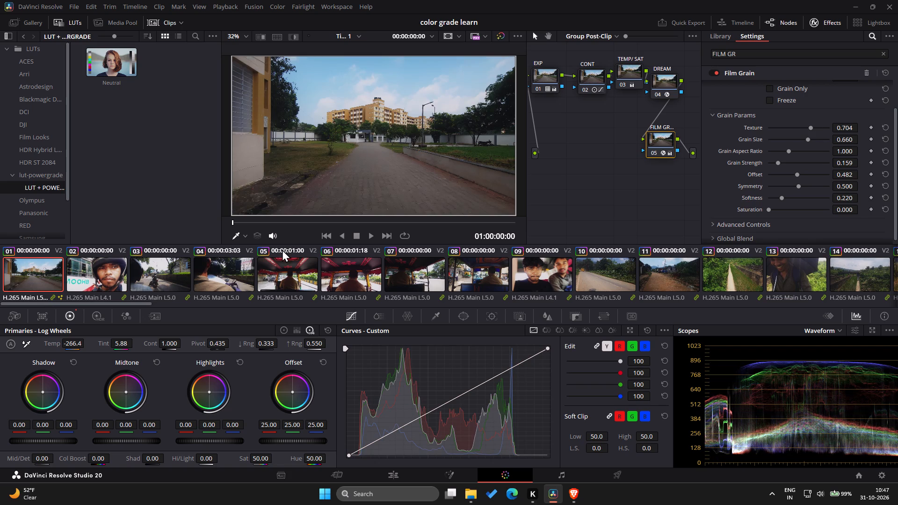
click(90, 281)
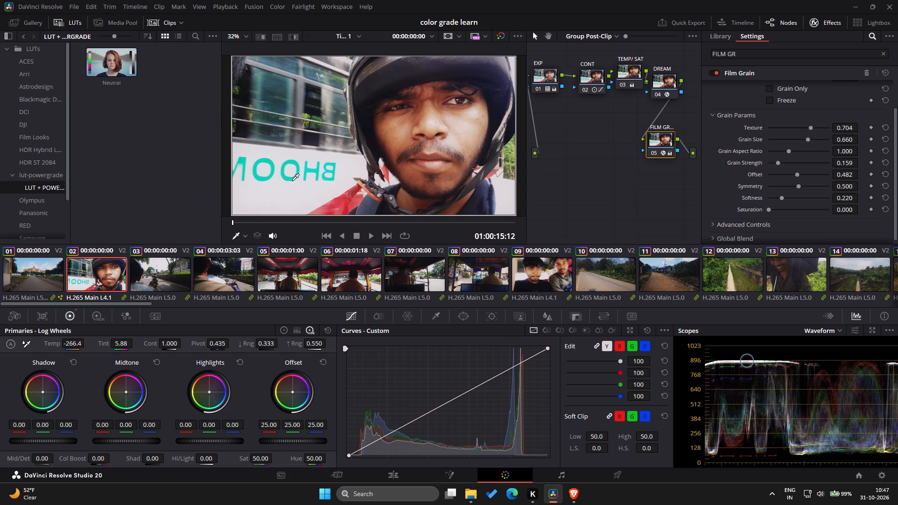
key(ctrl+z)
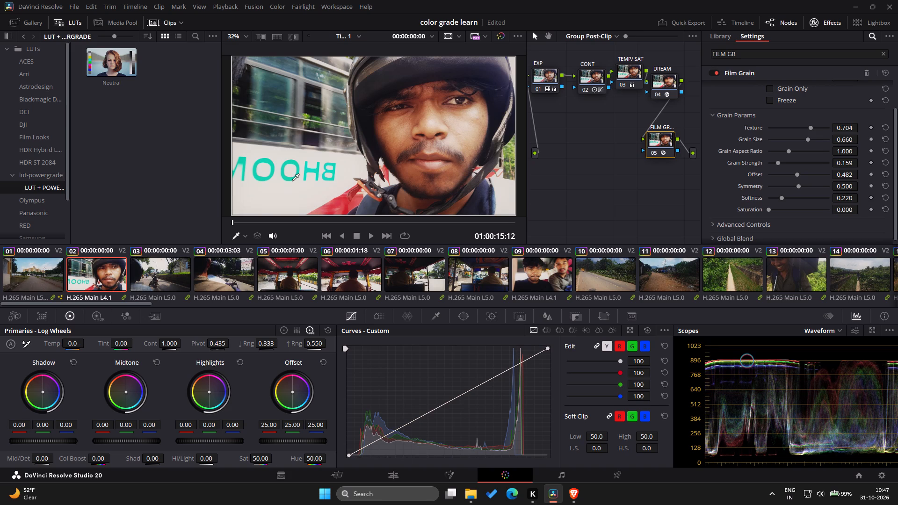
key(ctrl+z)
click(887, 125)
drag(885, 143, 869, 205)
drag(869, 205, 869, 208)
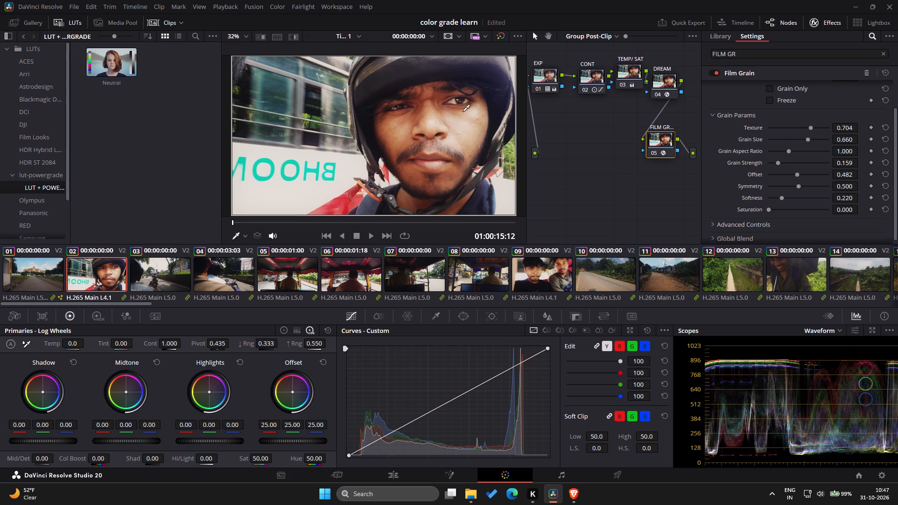
Sample four skin tones on the face in clip 02 as control points on the custom curves.
click(398, 128)
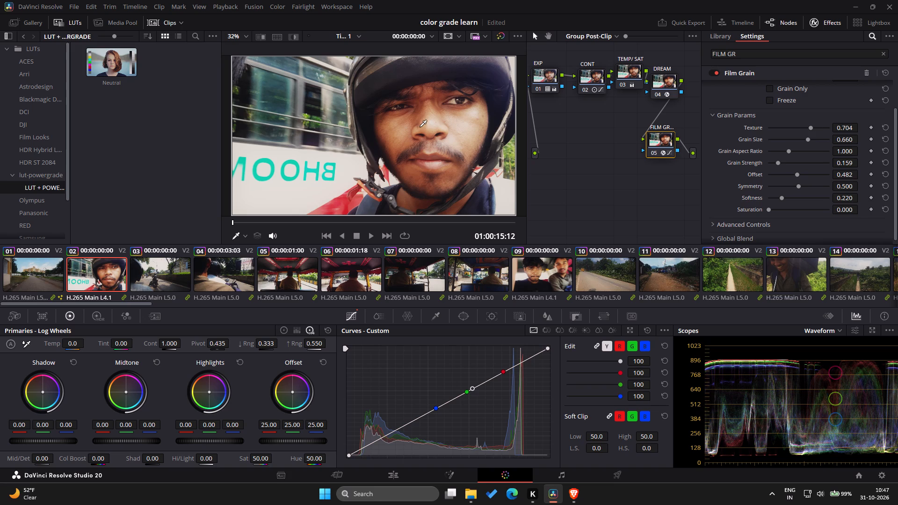
click(453, 128)
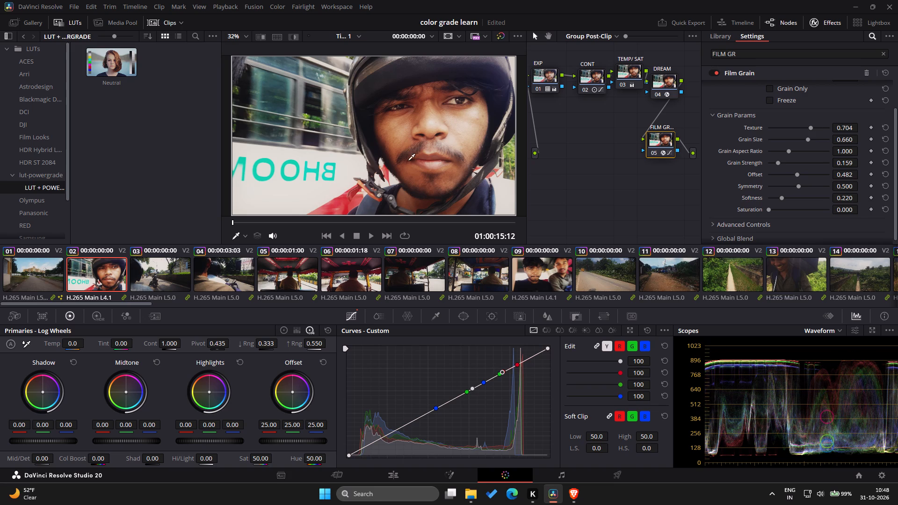
click(420, 170)
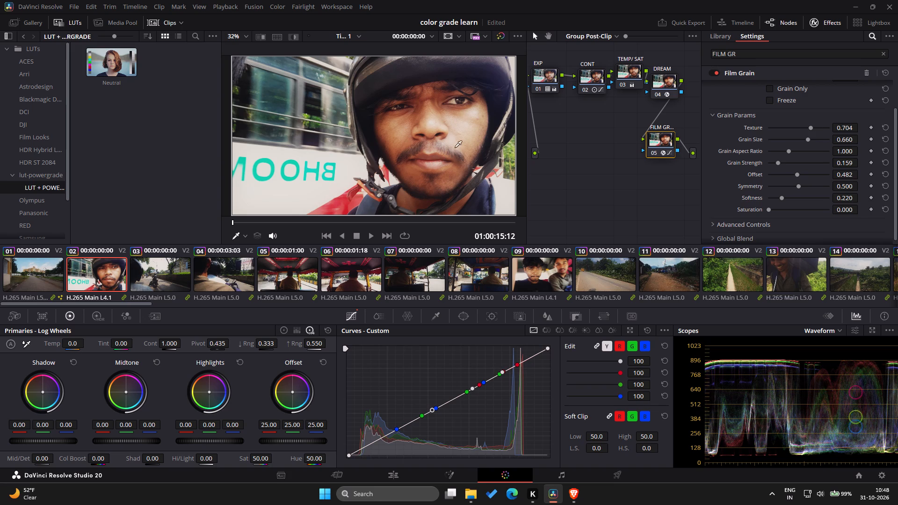
click(463, 139)
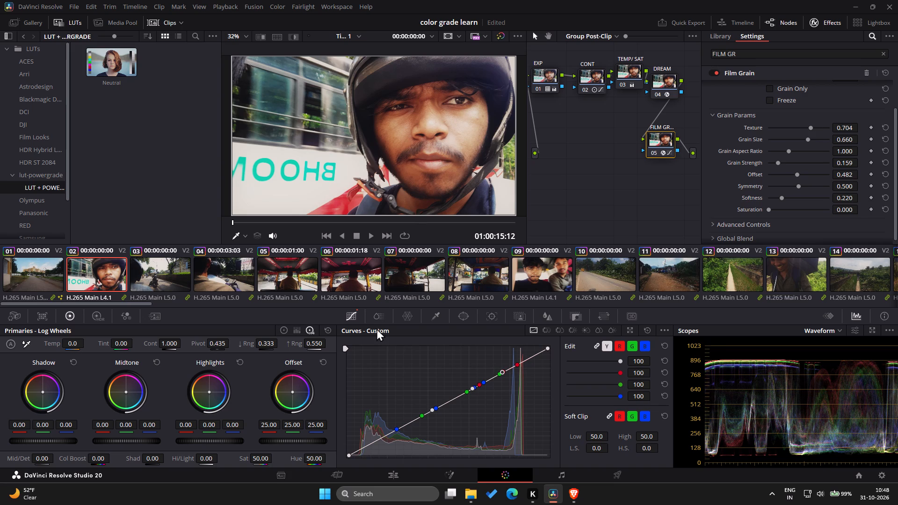
Adjust the red curve's upper-midtone point, pulling it slightly below the diagonal.
drag(478, 383, 478, 381)
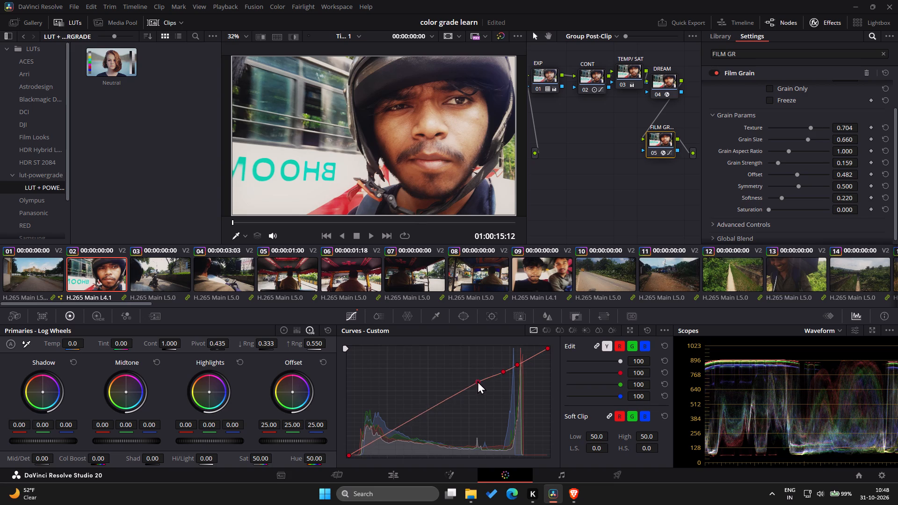
drag(478, 381, 477, 383)
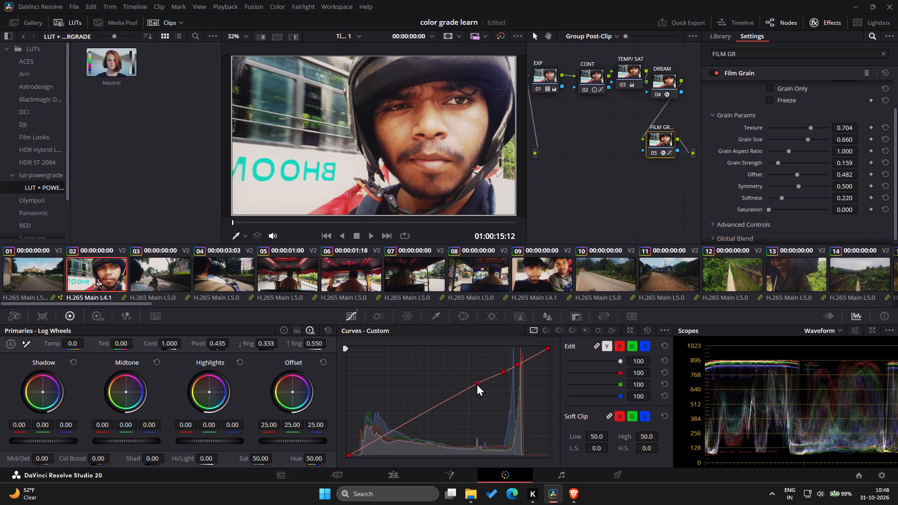
drag(477, 383, 480, 389)
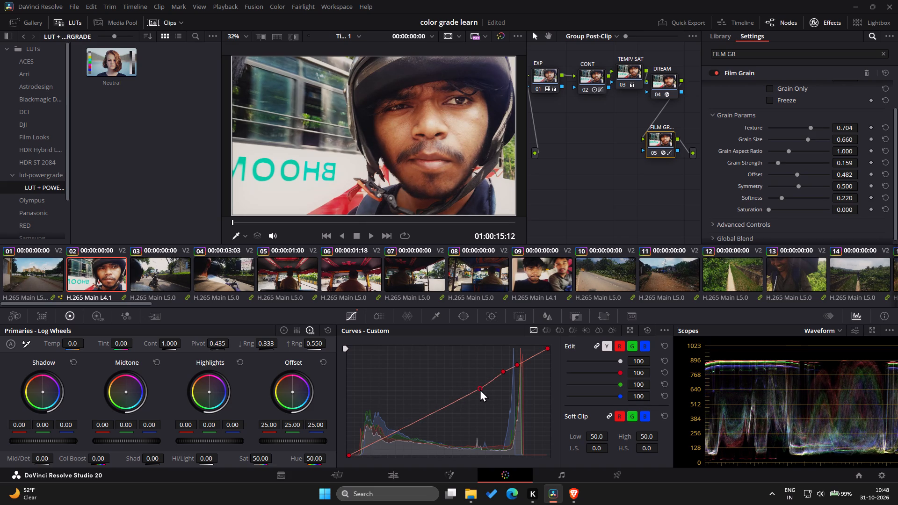
drag(480, 389, 480, 390)
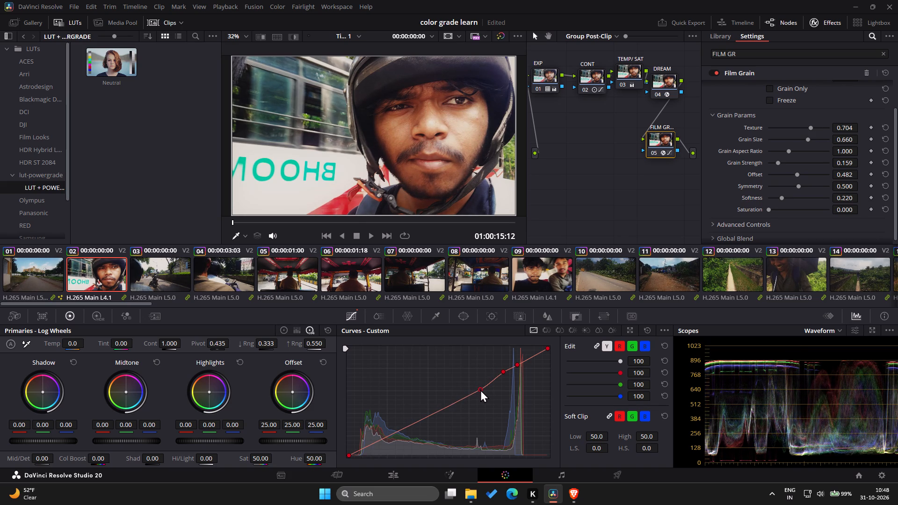
Add a midtone point to the FILM GRAIN node's red curve and raise the highlight point slightly above the diagonal.
click(467, 394)
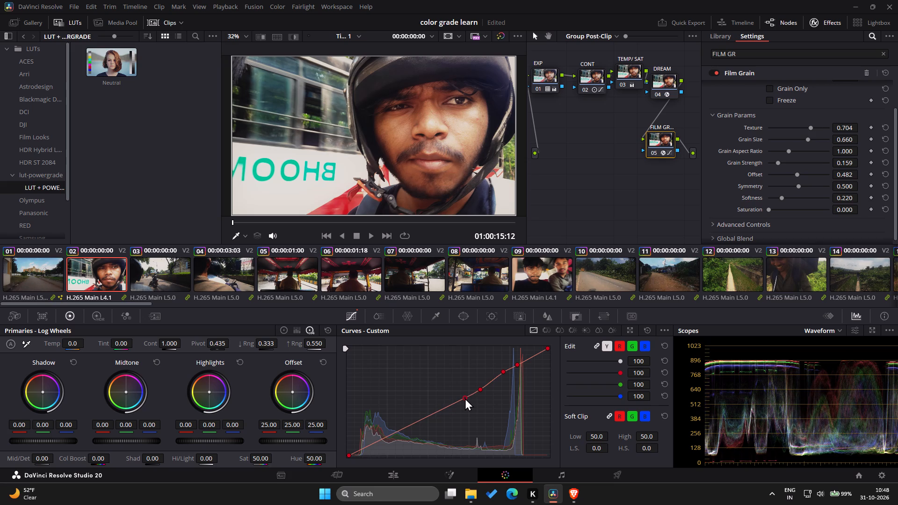
click(506, 369)
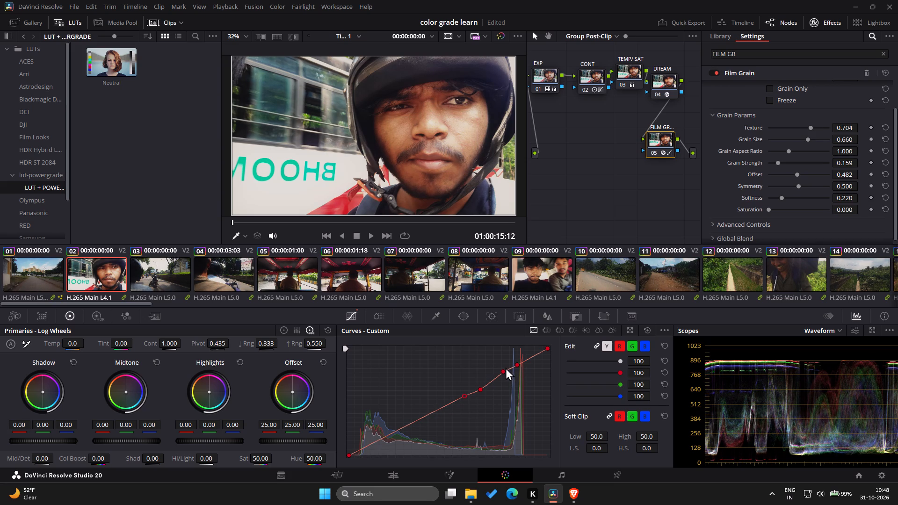
click(505, 371)
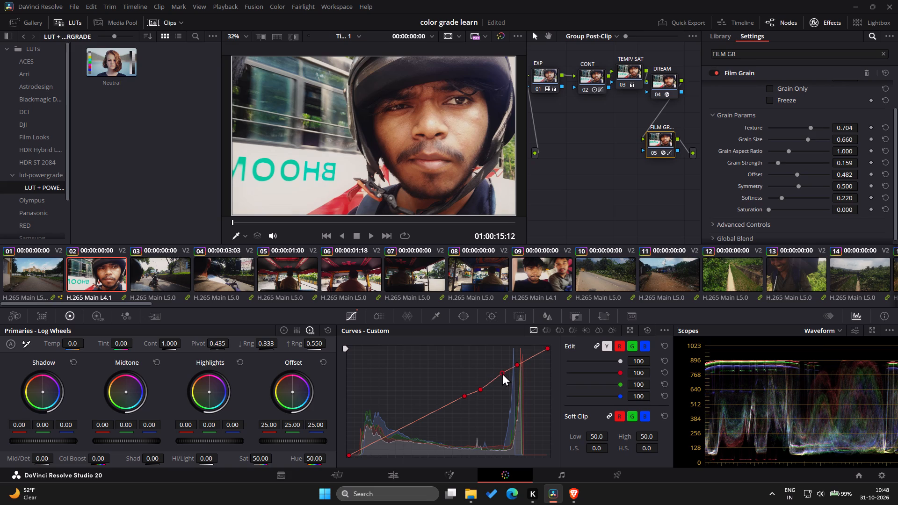
drag(516, 365, 528, 372)
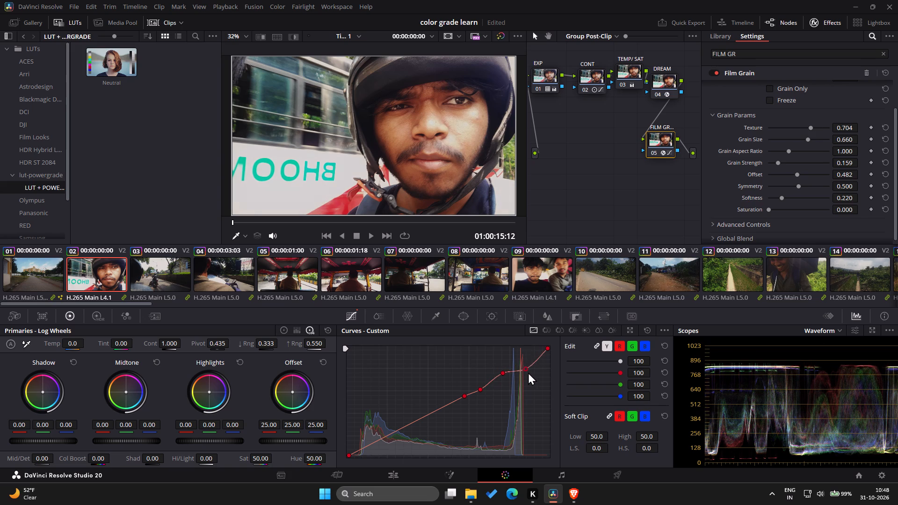
drag(528, 372, 519, 362)
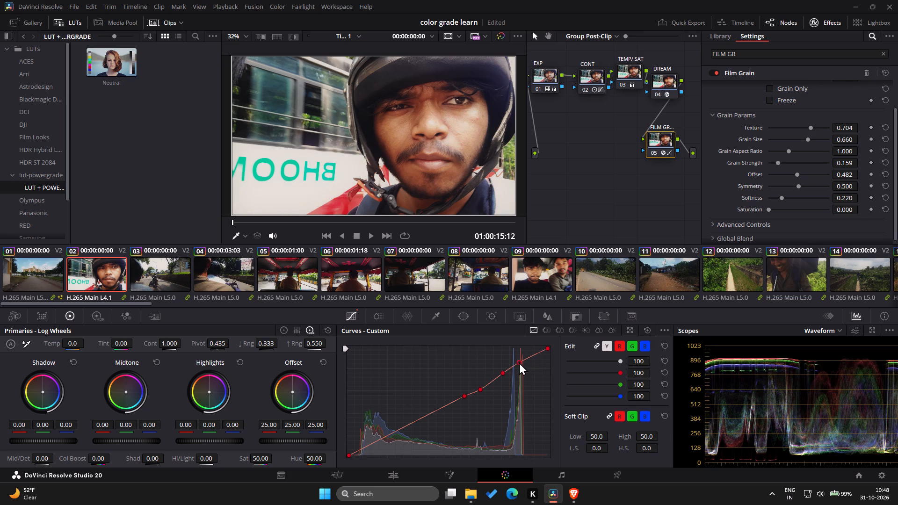
drag(519, 362, 517, 361)
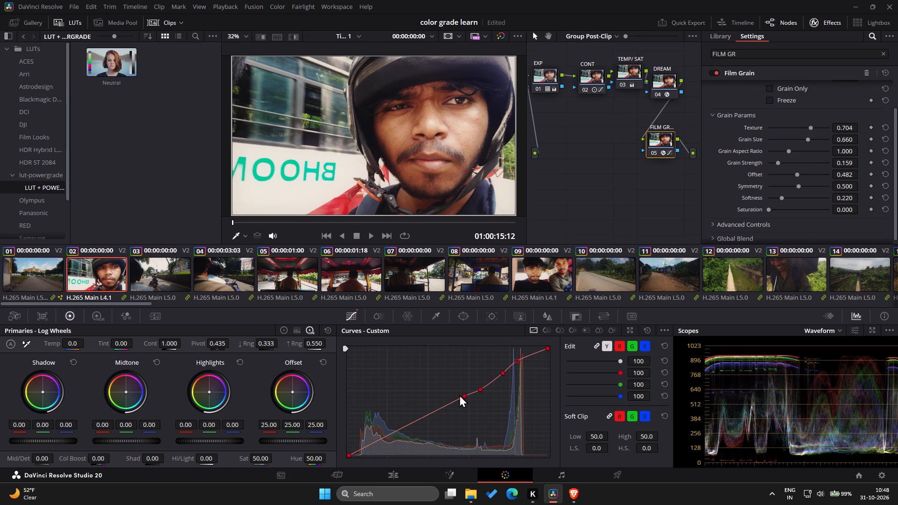
Add a lower-midtone point to the red curve, pull it slightly below the diagonal, and check clips 01 and 02.
drag(441, 407, 440, 410)
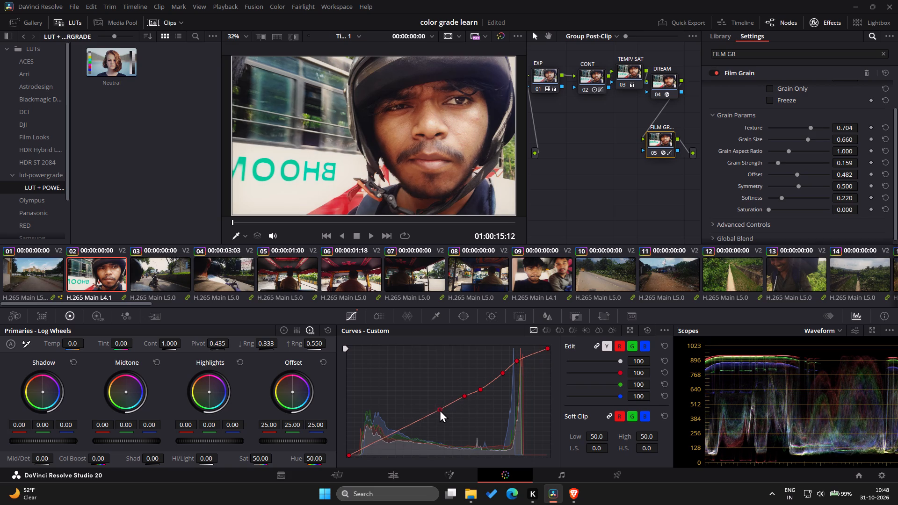
drag(440, 410, 437, 411)
drag(437, 411, 437, 411)
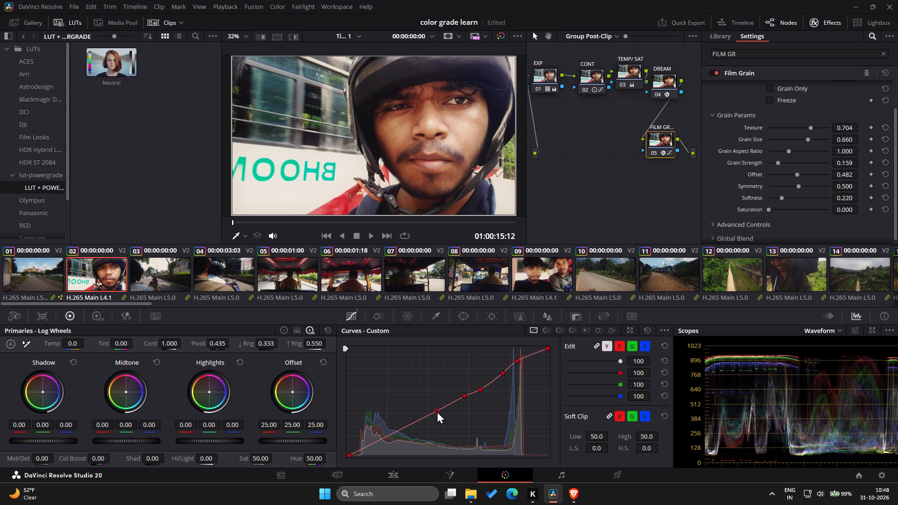
drag(437, 411, 436, 413)
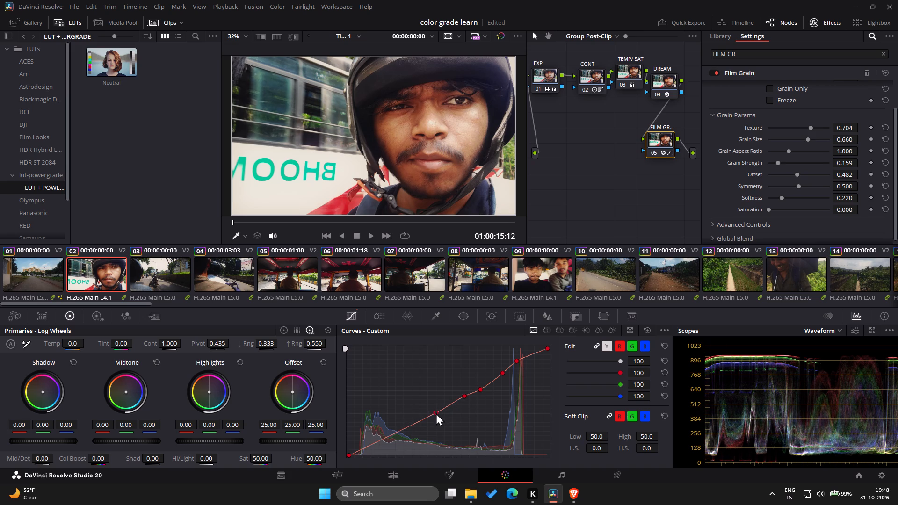
drag(436, 413, 436, 413)
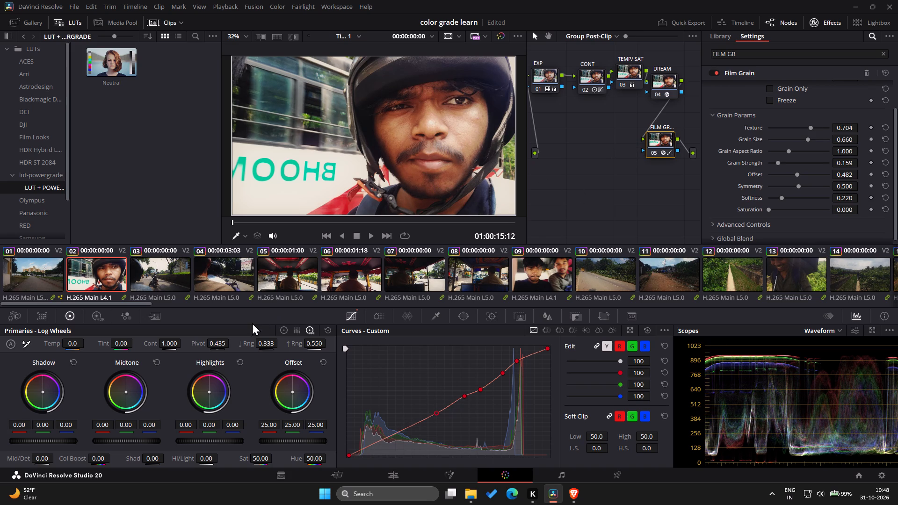
click(45, 281)
click(72, 281)
White balance the EXP node from the bright sky in clip 03, giving Temp -2.5 and Tint 0.23.
click(155, 285)
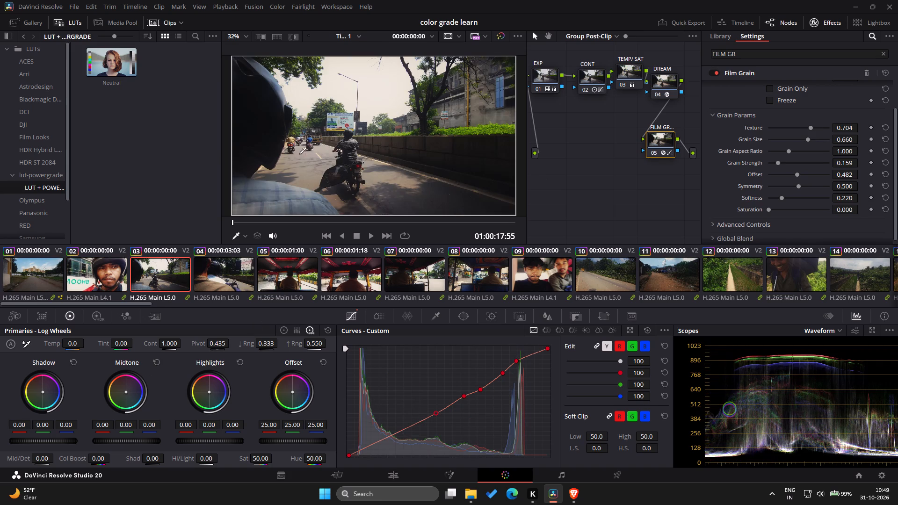
click(23, 344)
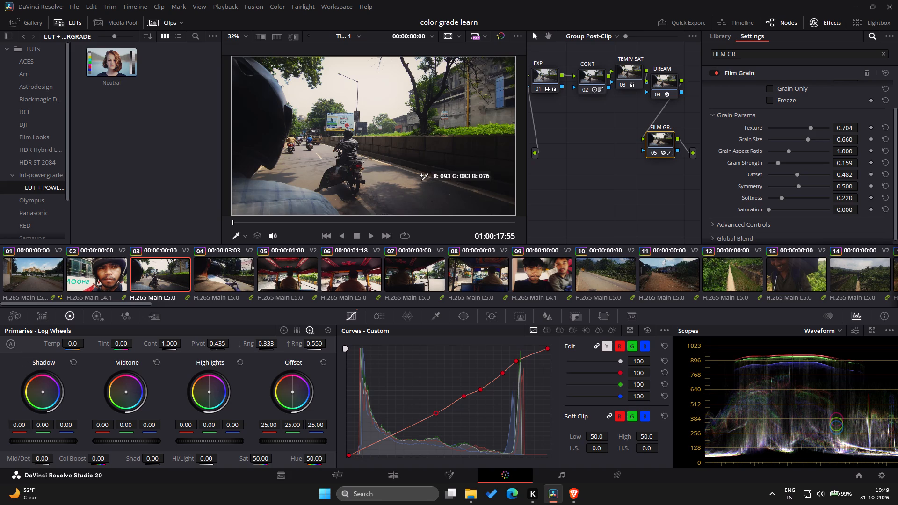
click(553, 89)
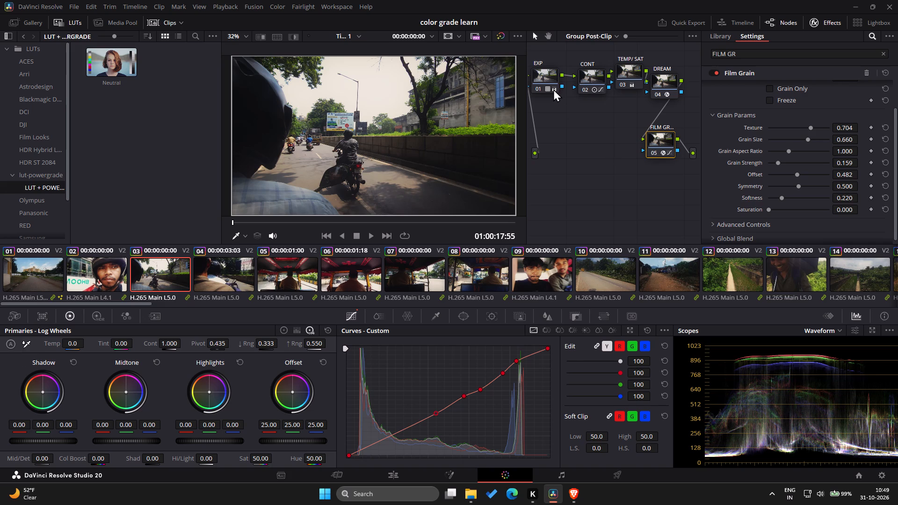
click(549, 79)
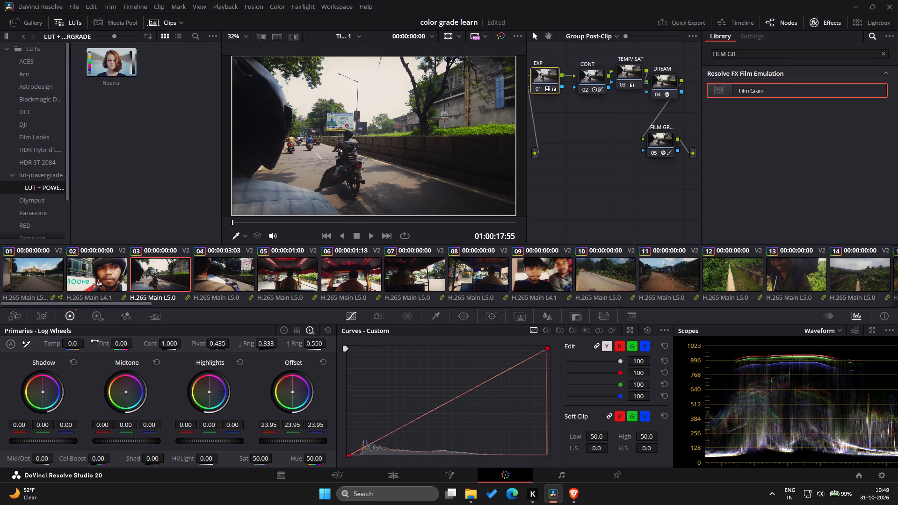
click(27, 344)
click(374, 90)
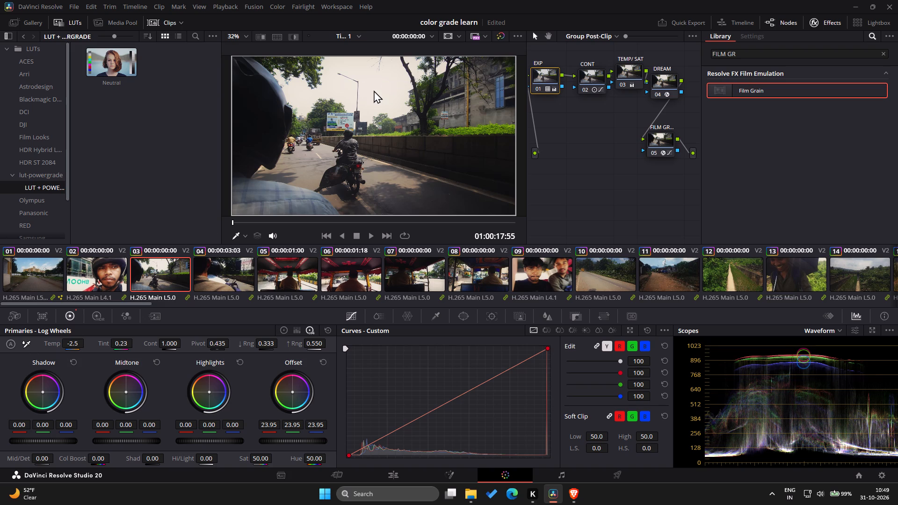
click(380, 92)
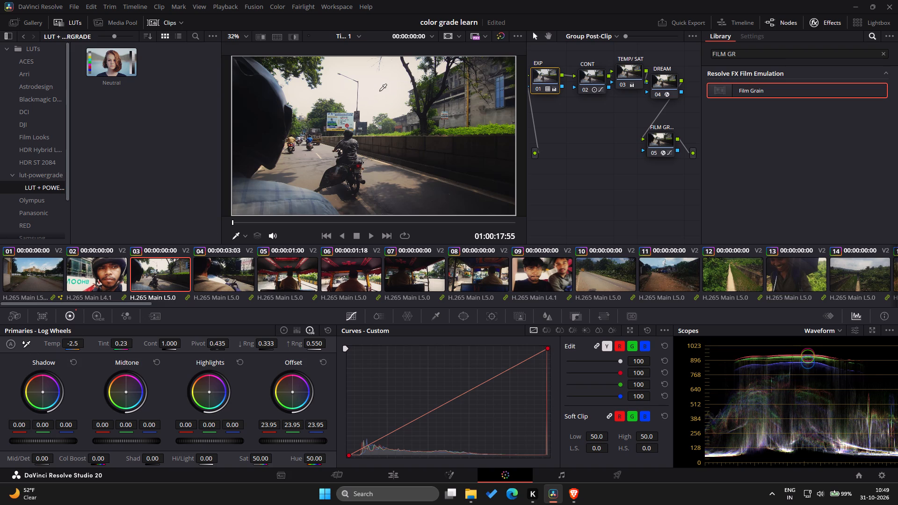
triple_click(380, 92)
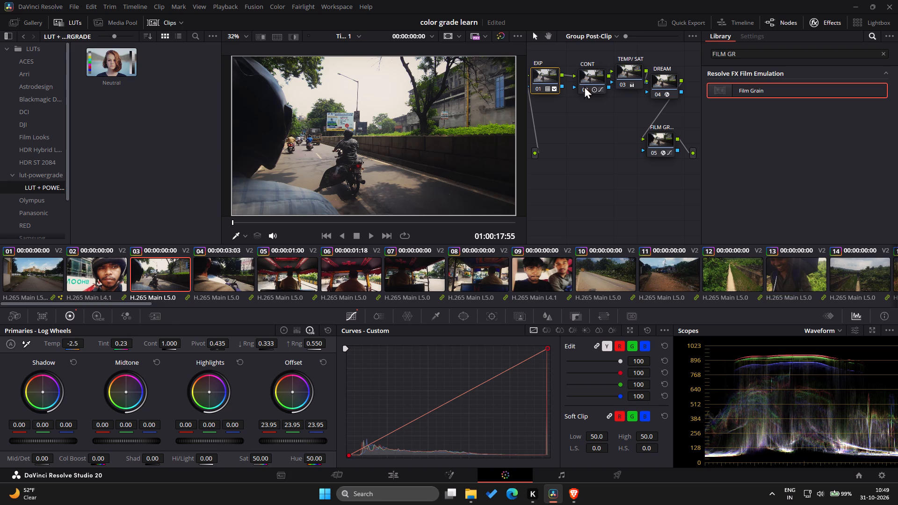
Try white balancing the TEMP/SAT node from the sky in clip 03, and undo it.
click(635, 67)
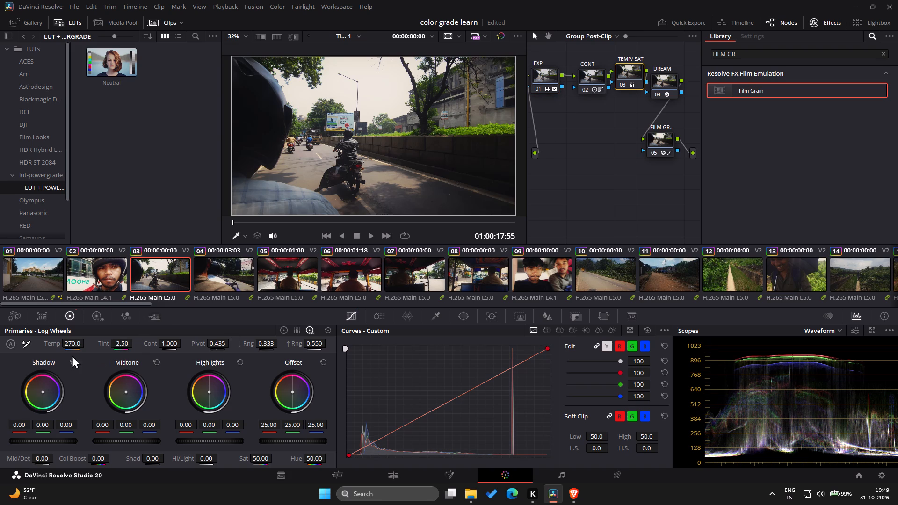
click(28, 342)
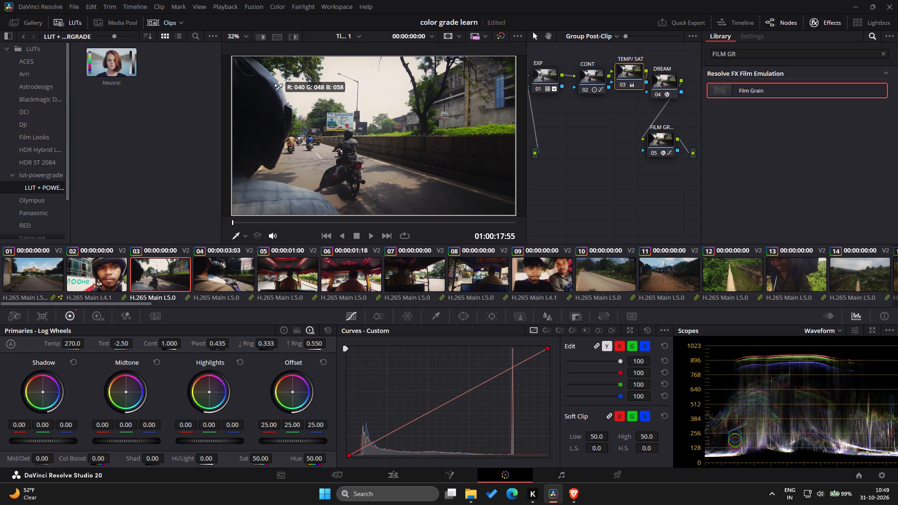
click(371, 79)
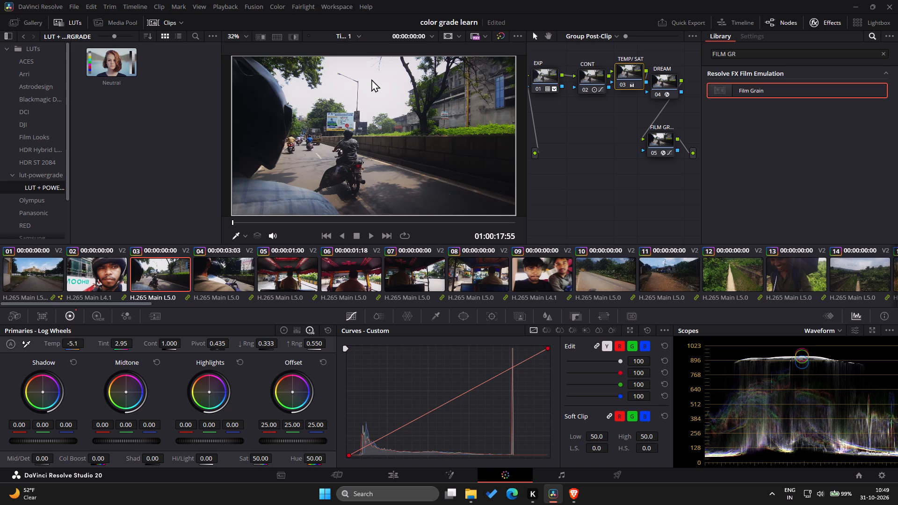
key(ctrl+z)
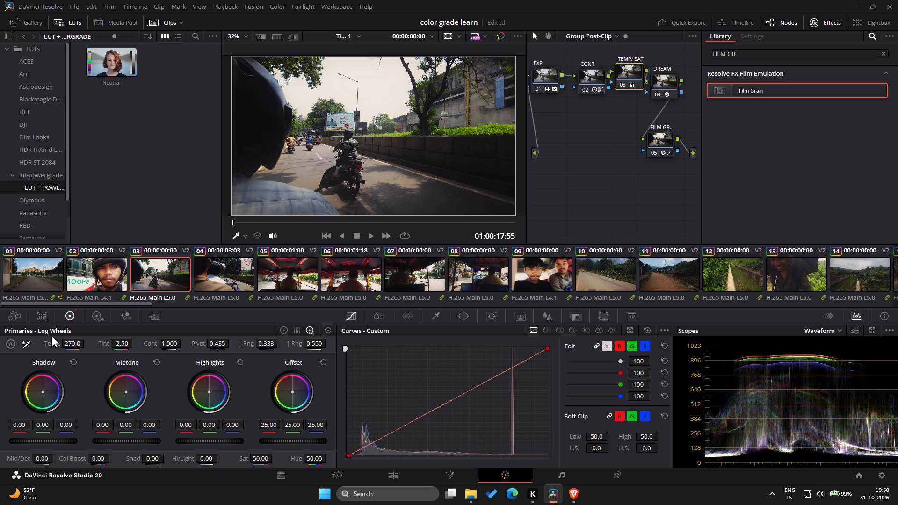
White balance the TEMP/SAT node from clip 03's sky for Tint 2.95, set Temp to 244.9, and check clips 01 to 03.
click(28, 341)
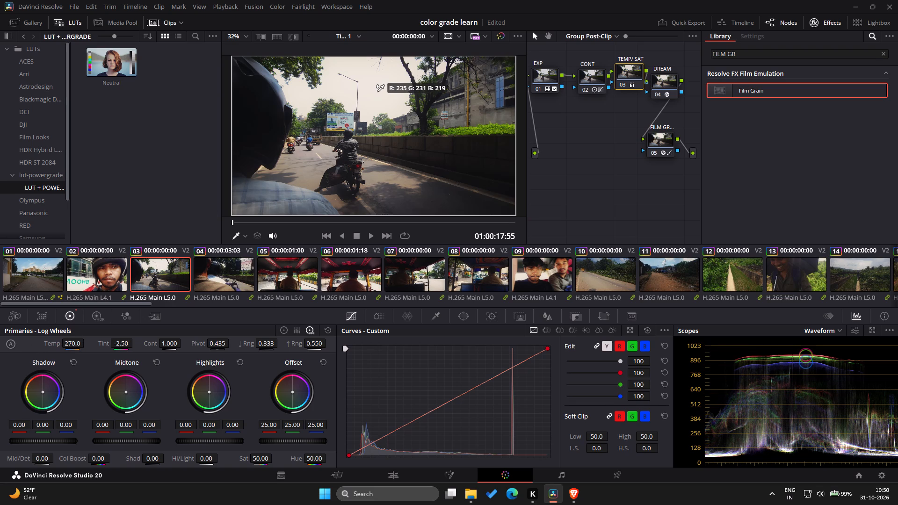
click(377, 92)
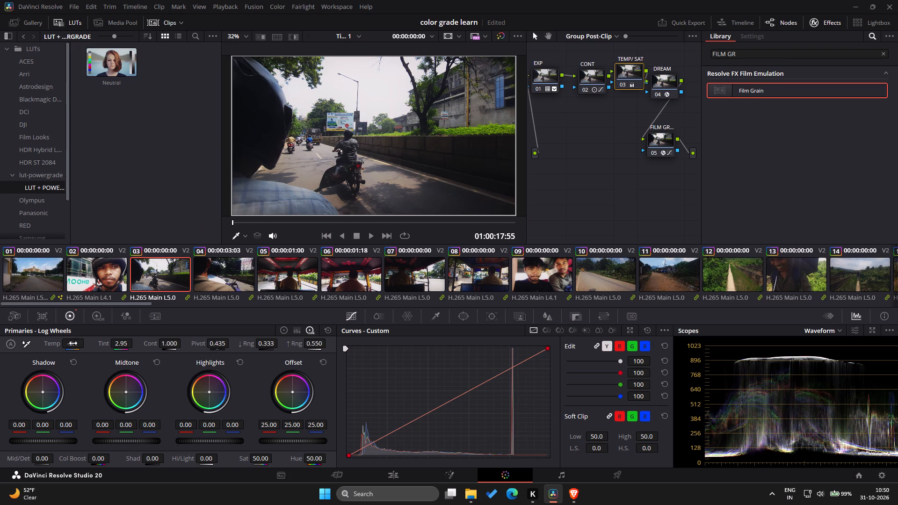
drag(73, 345, 88, 346)
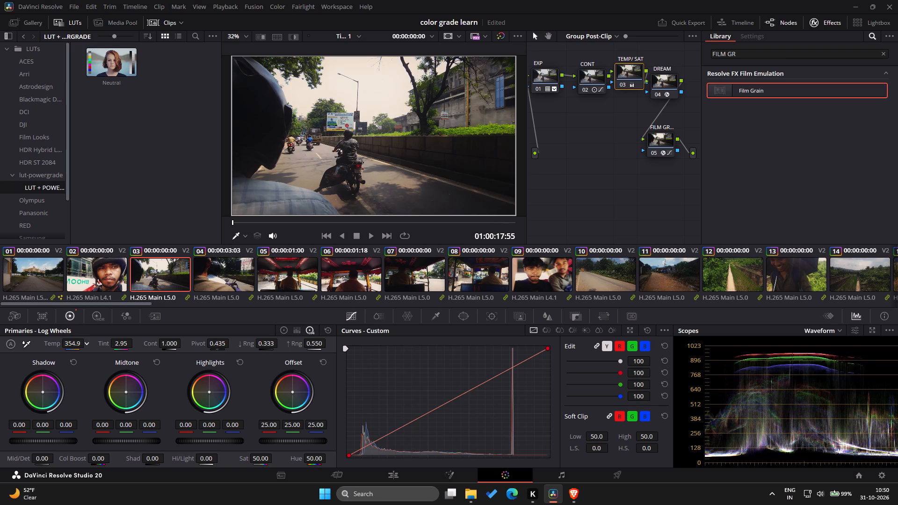
drag(88, 346, 81, 346)
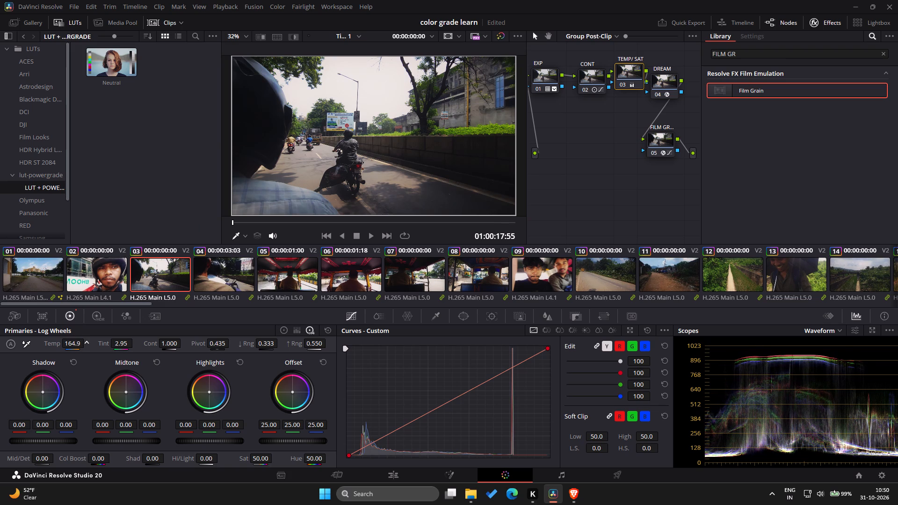
drag(81, 346, 82, 346)
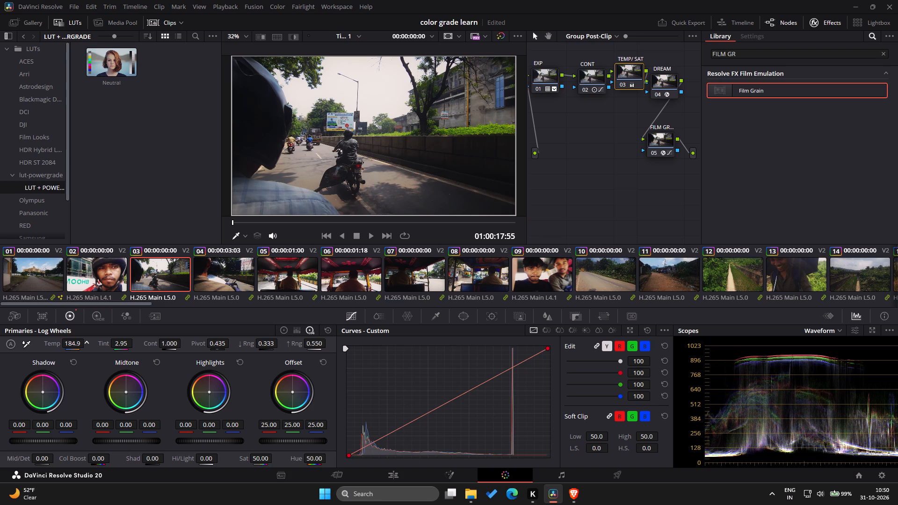
drag(82, 346, 82, 347)
drag(82, 347, 85, 347)
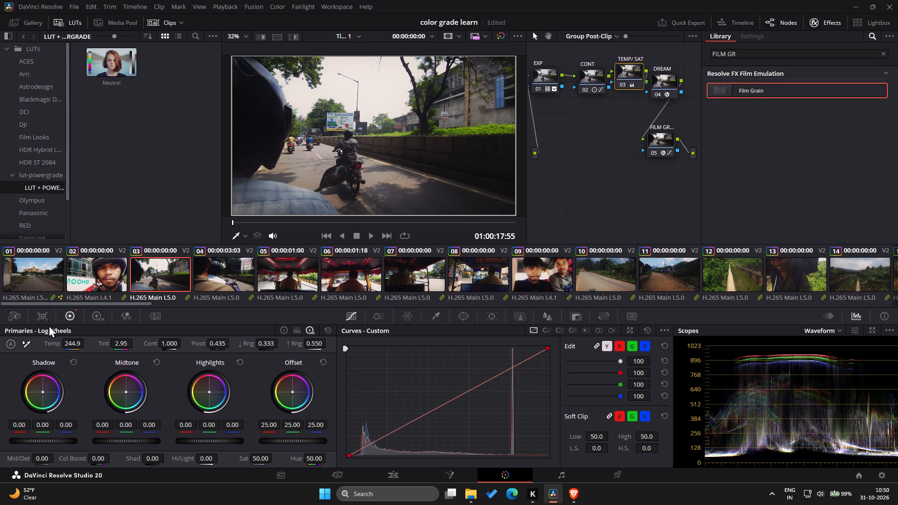
click(28, 285)
click(78, 274)
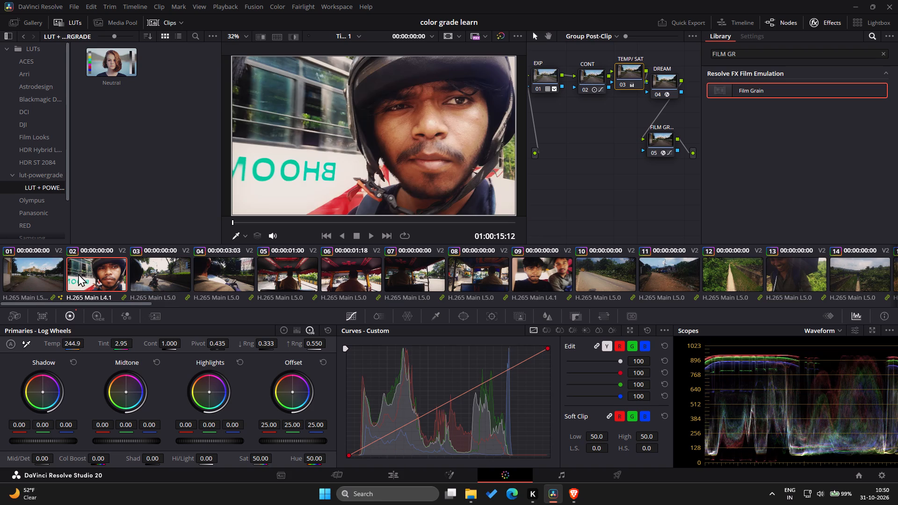
click(168, 269)
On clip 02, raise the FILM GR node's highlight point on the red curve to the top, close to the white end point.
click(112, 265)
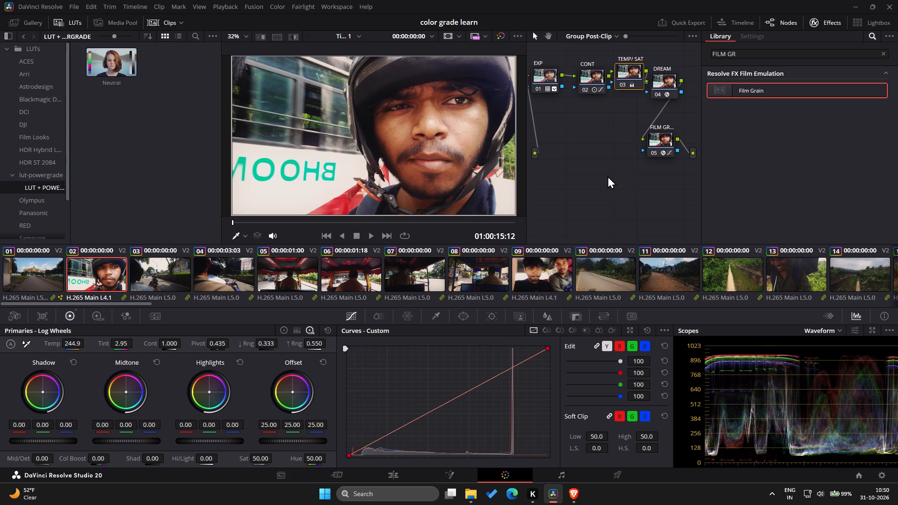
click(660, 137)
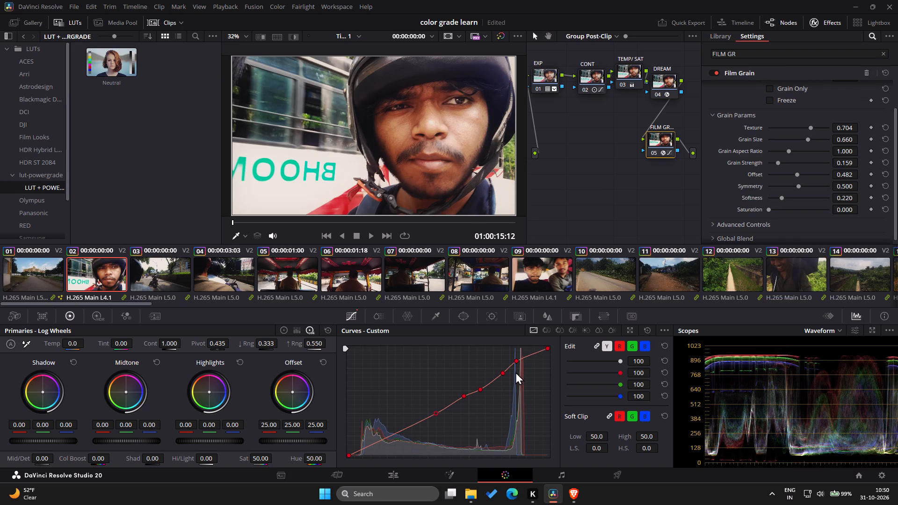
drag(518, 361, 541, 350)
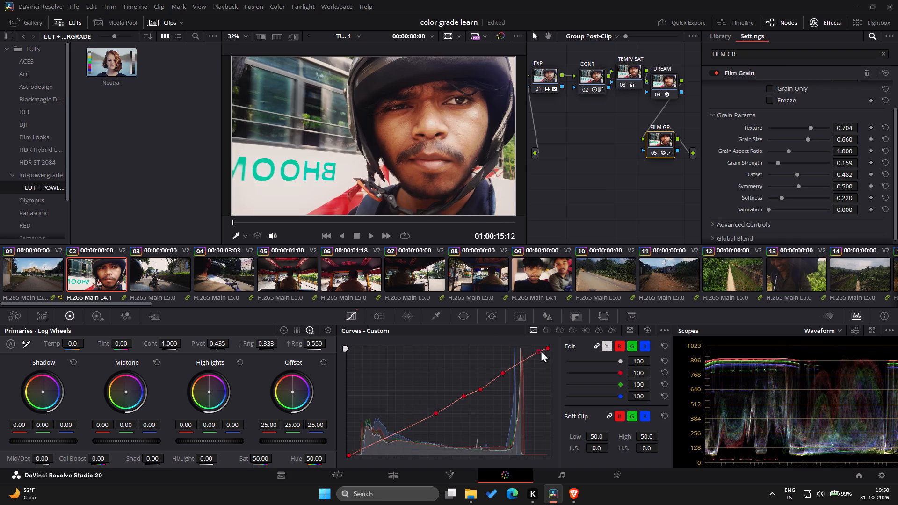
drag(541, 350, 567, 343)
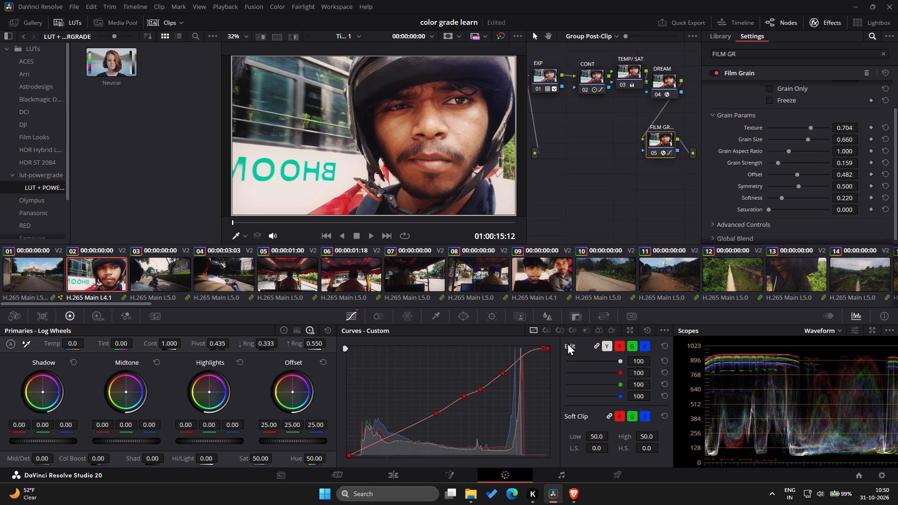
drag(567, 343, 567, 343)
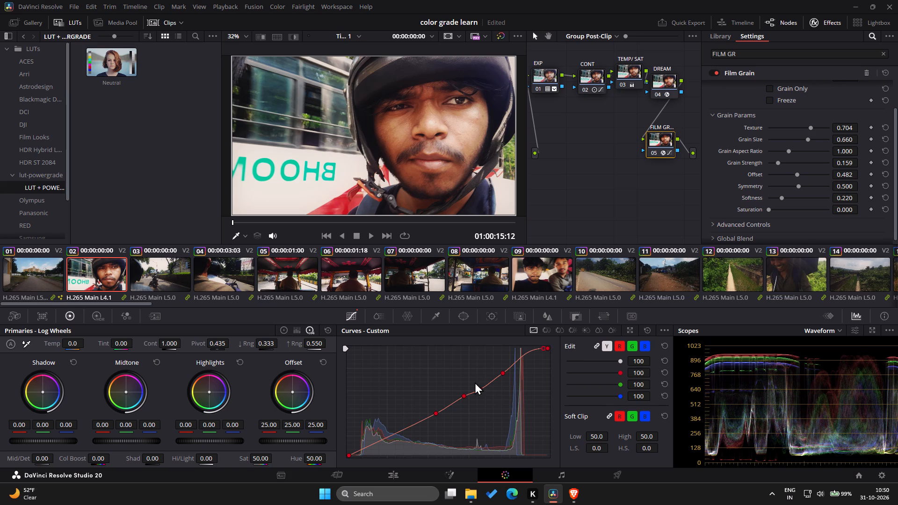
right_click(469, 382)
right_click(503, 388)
Reset the grade of the FILM GR node, clearing its film grain effect and red curve.
right_click(658, 151)
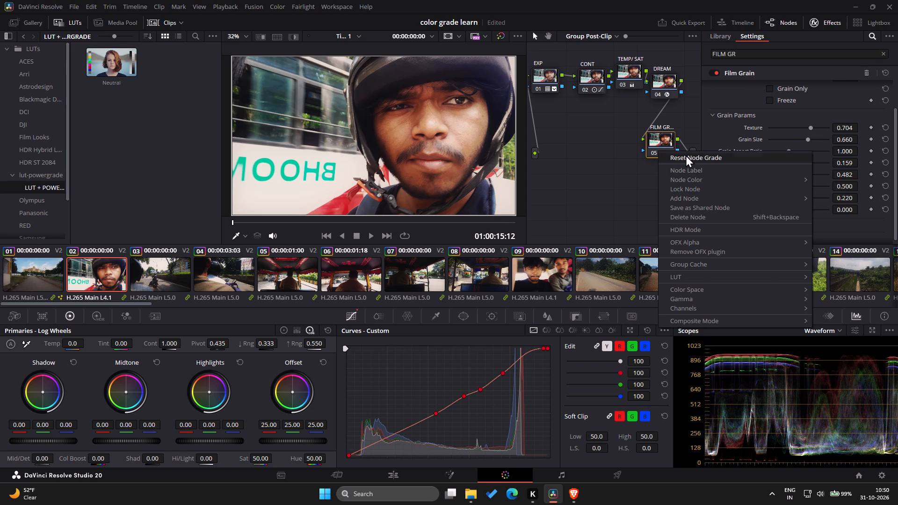
click(686, 155)
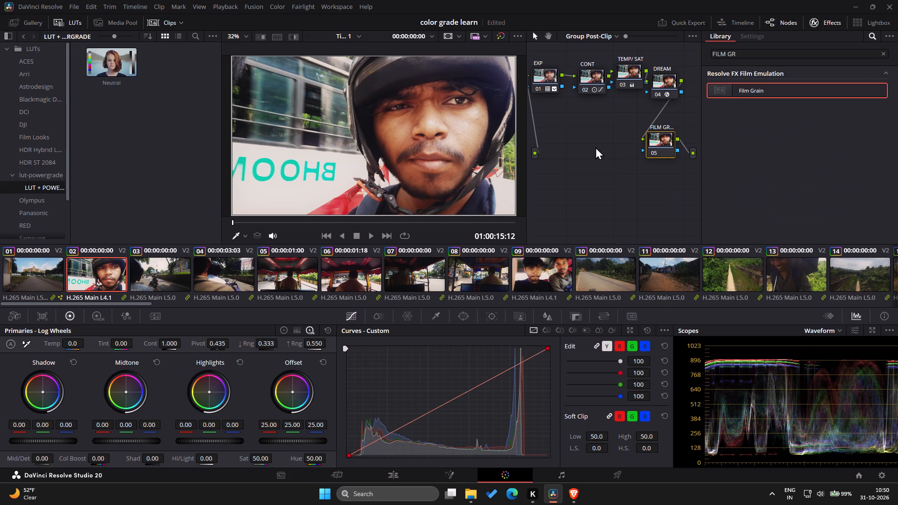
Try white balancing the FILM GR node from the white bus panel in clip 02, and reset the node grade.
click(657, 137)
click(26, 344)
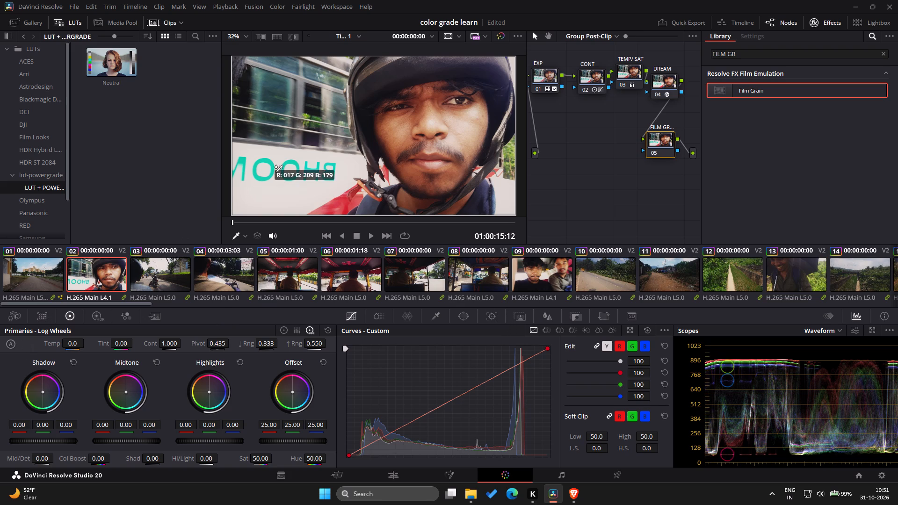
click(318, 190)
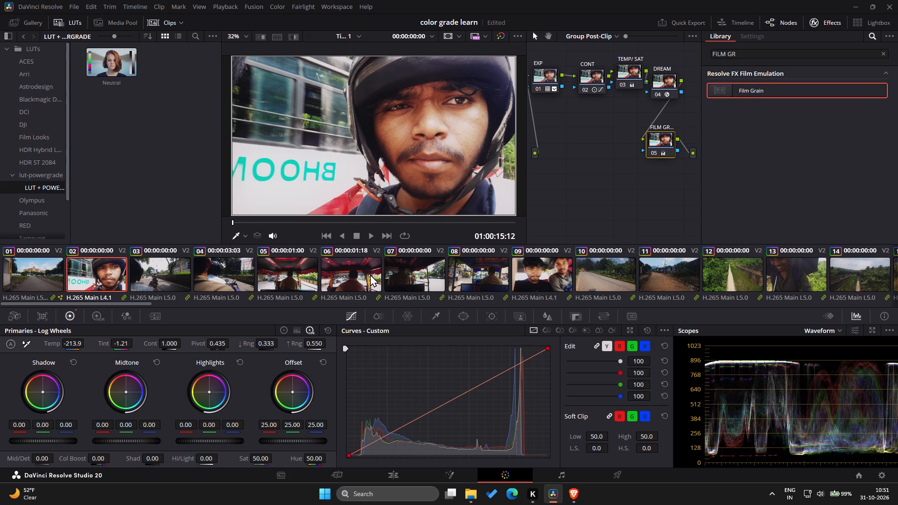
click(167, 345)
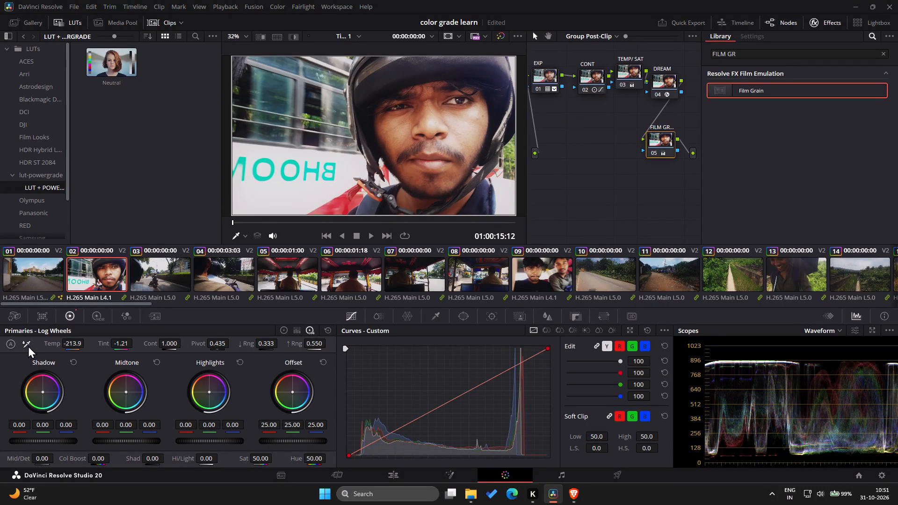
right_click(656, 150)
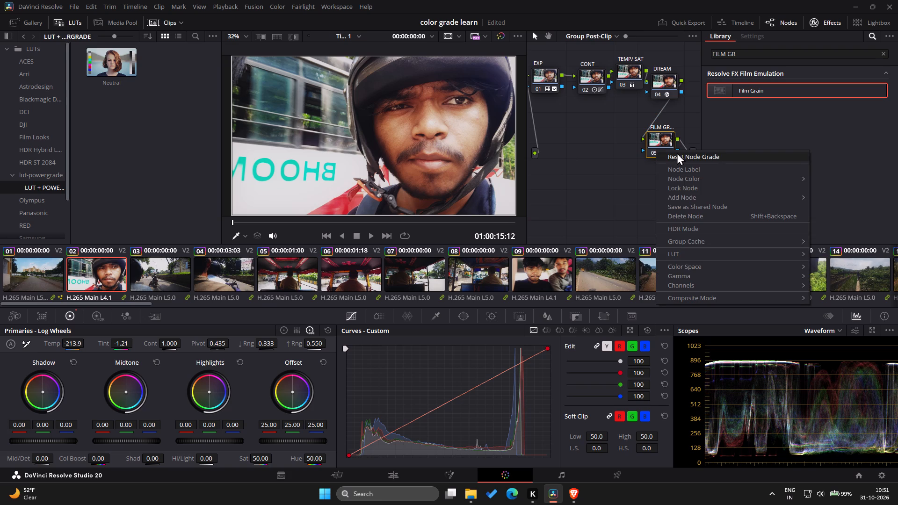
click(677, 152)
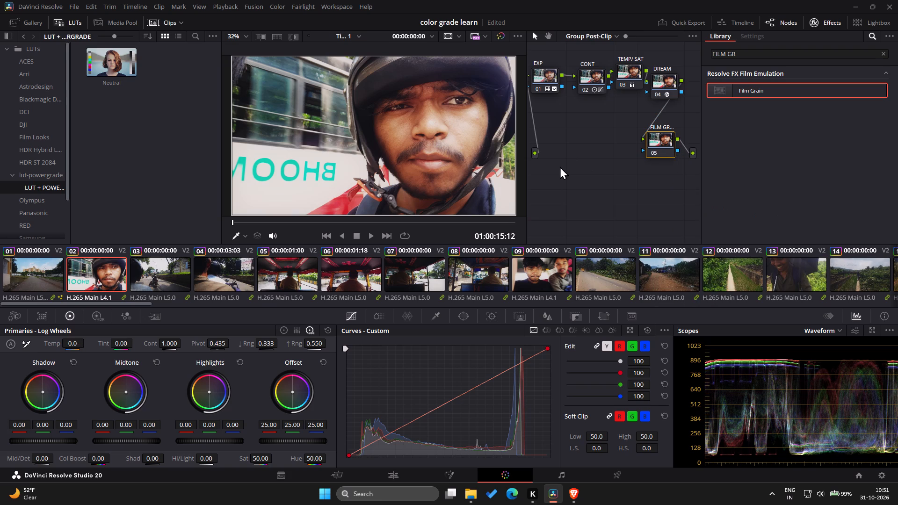
Play clip 01 in the viewer to check the grade in motion.
click(50, 283)
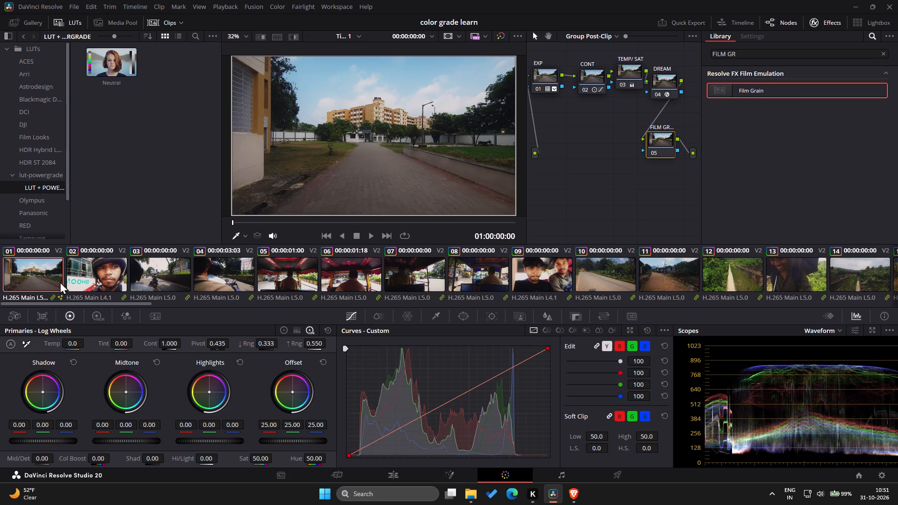
click(368, 237)
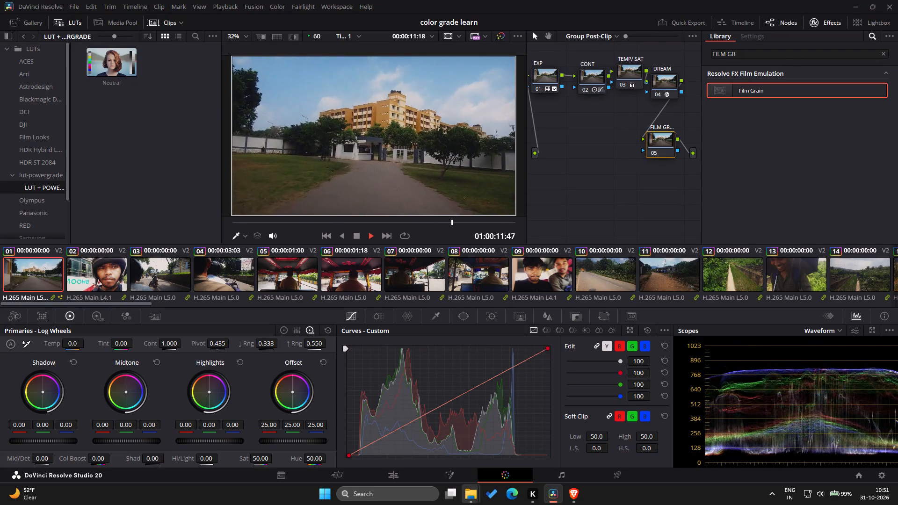
Go to the Cut page and play Timeline 1 from 01:00:13:10 to review the graded clips.
click(407, 474)
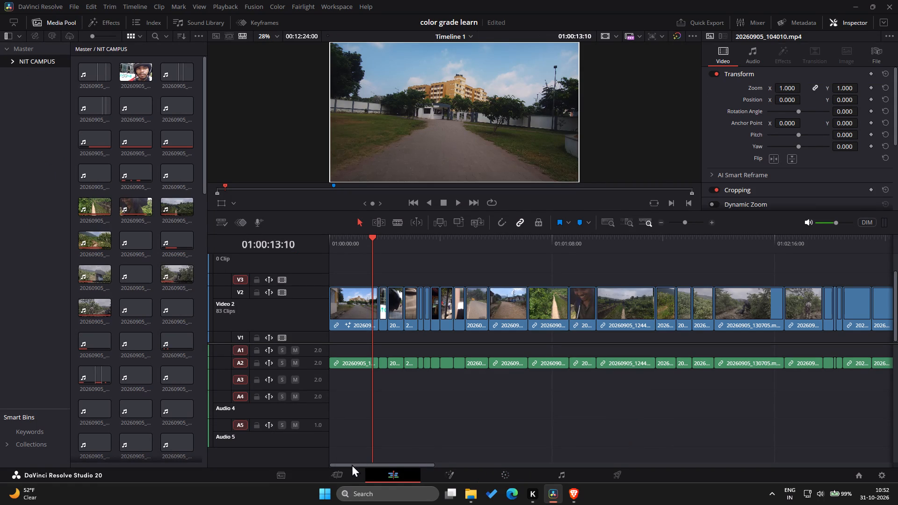
click(342, 471)
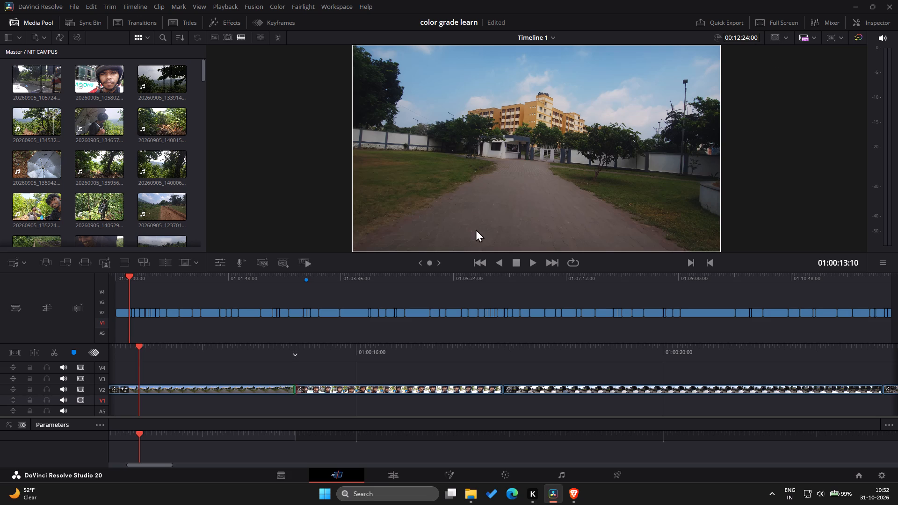
click(495, 195)
right_click(495, 195)
drag(403, 271, 386, 454)
drag(386, 454, 390, 504)
scroll(330, 370, right, 6)
scroll(330, 370, left, 1)
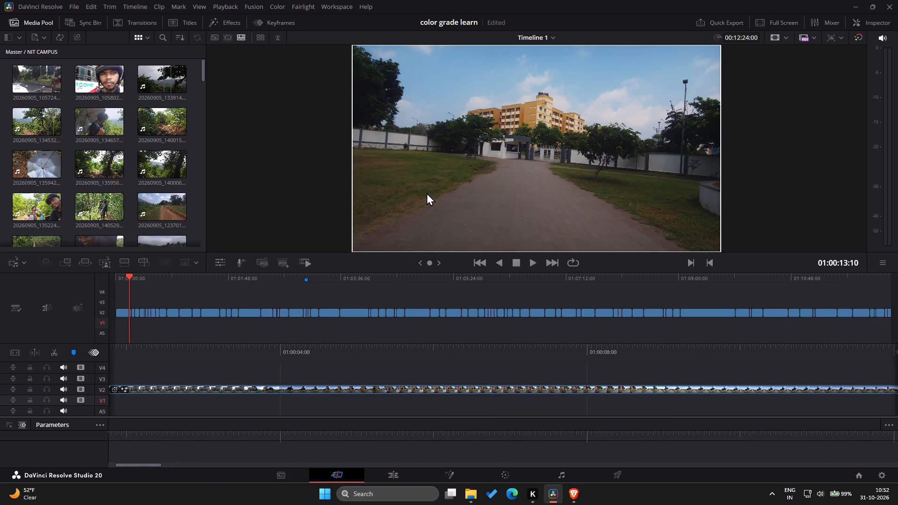
key(space)
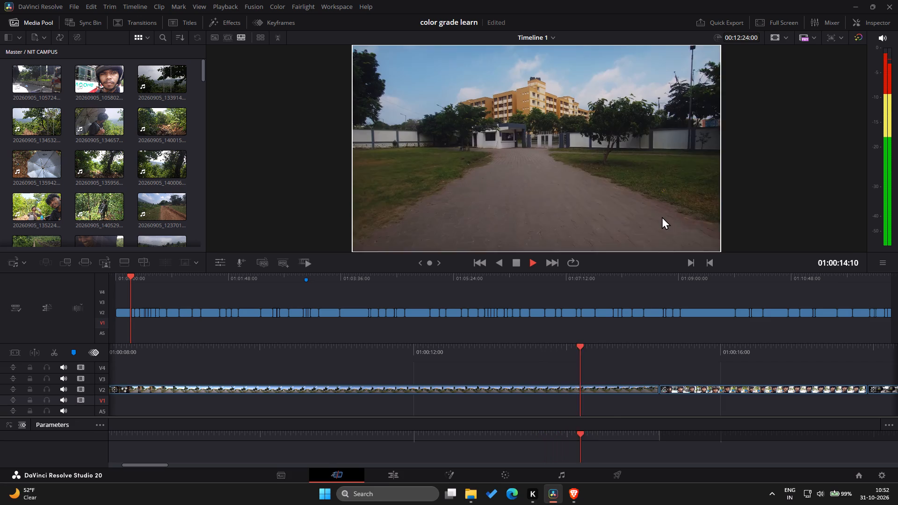
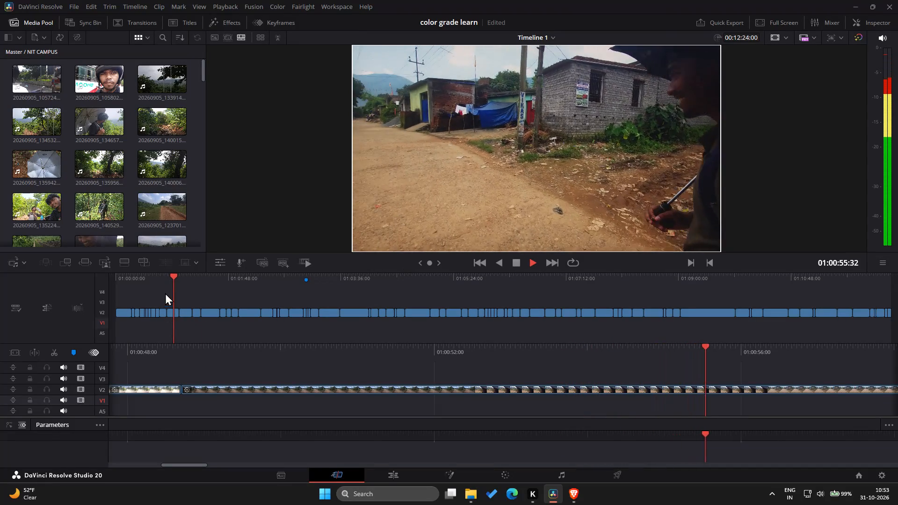
Skip the Timeline 1 playback ahead to about 01:01:30 to review the graded clips further along.
drag(173, 281, 210, 285)
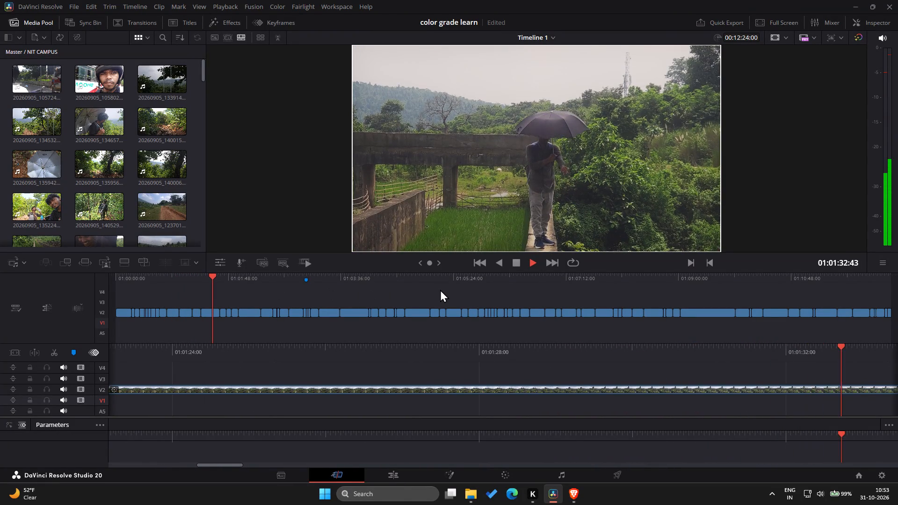
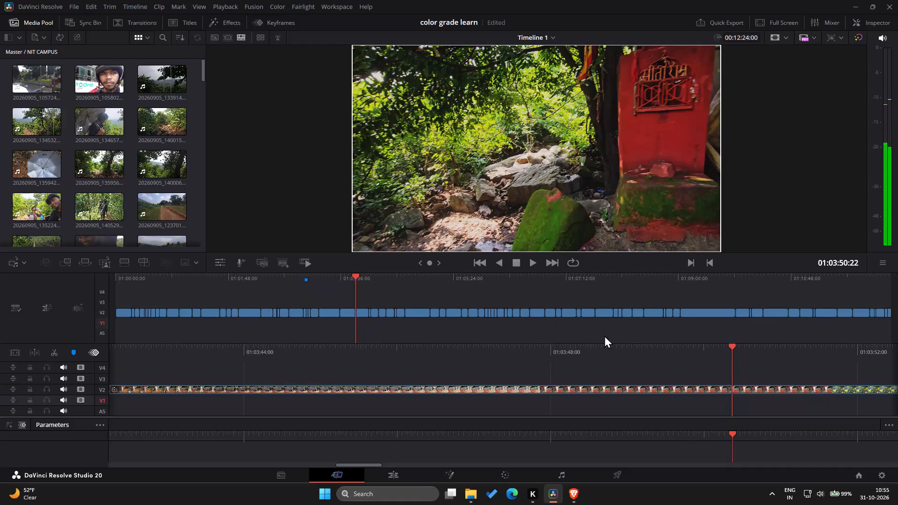
Compare the red shrine shot at 01:03:50 with and without its grade on the Color page, leaving the grades bypassed.
click(503, 477)
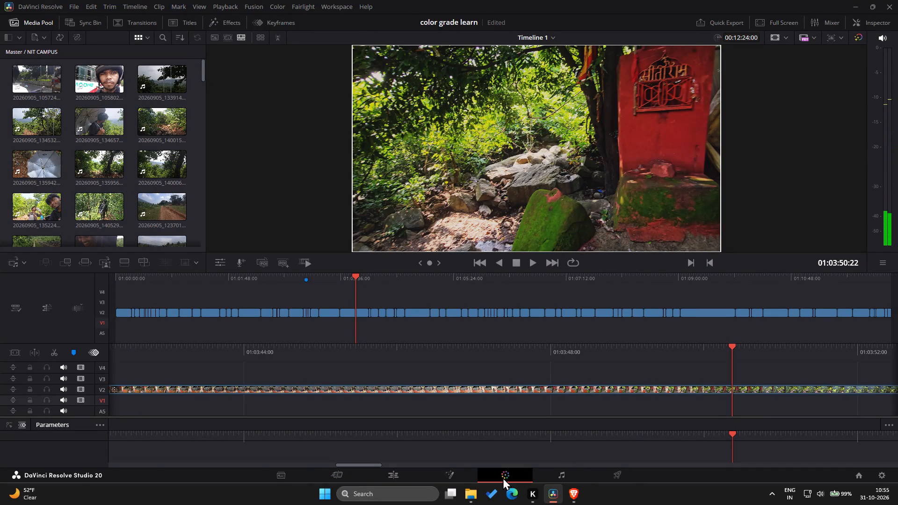
click(500, 36)
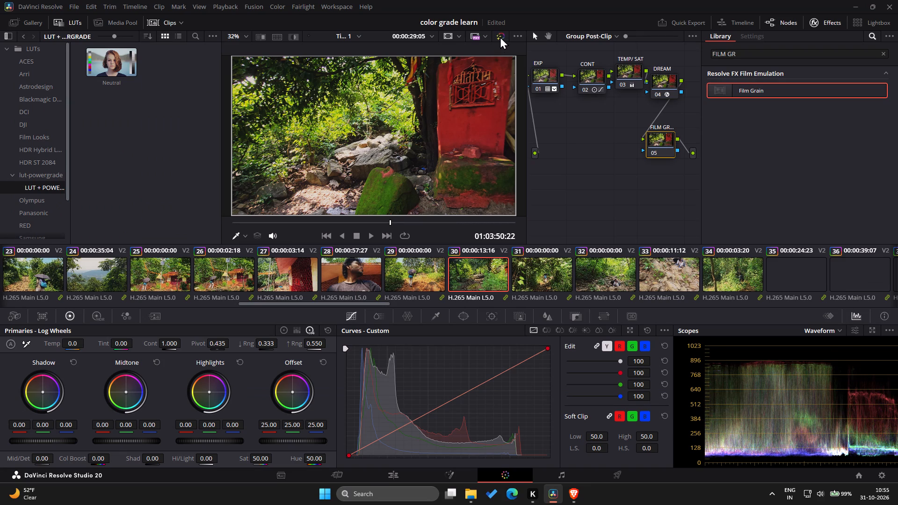
click(500, 36)
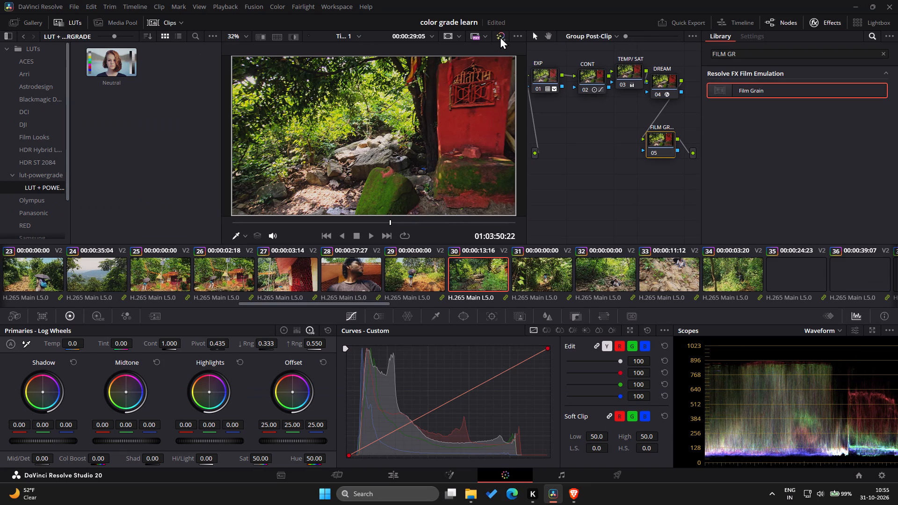
click(500, 36)
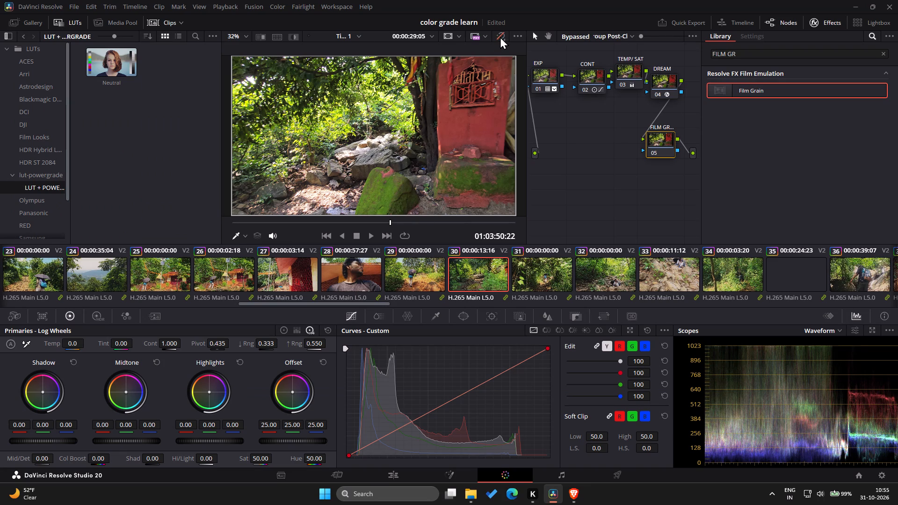
Play Timeline 1 with the grades bypassed from the shrine shot to about 01:04:22, then stop playback.
key(space)
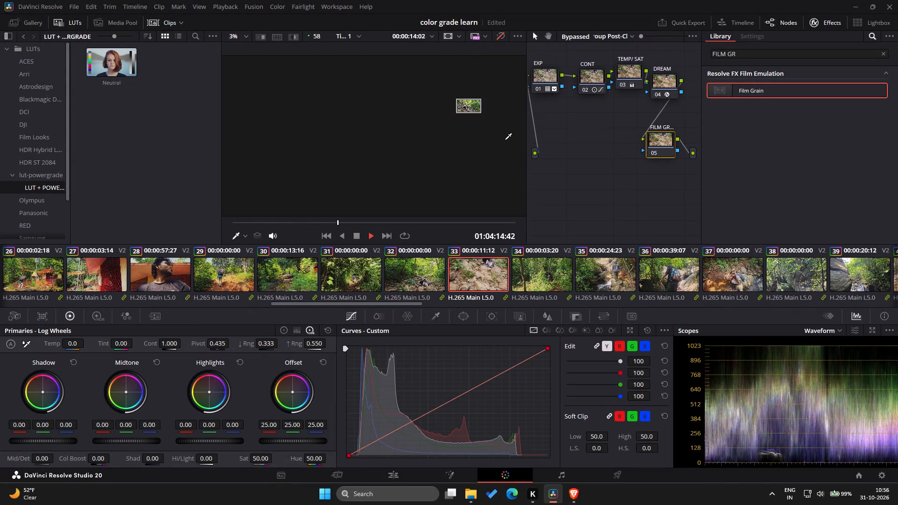
ctrl+scroll(433, 120, down, 1)
ctrl+scroll(433, 120, up, 3)
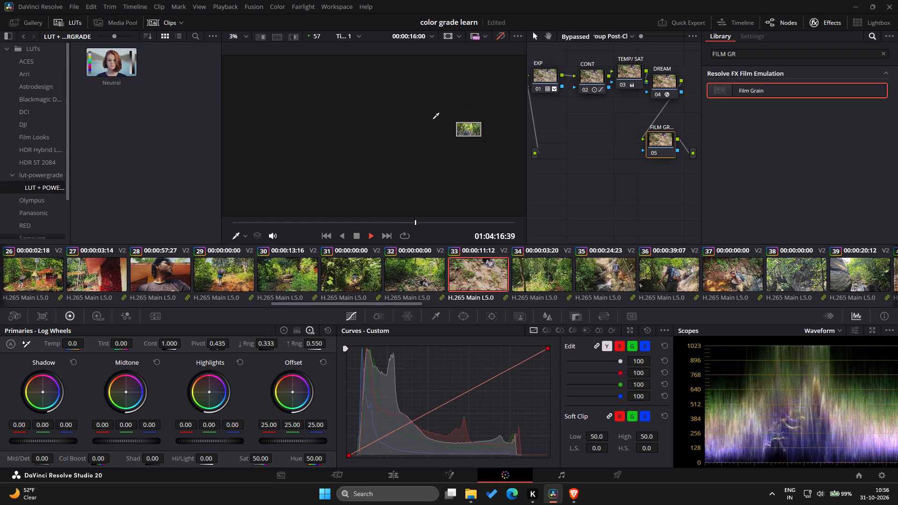
ctrl+scroll(433, 120, up, 4)
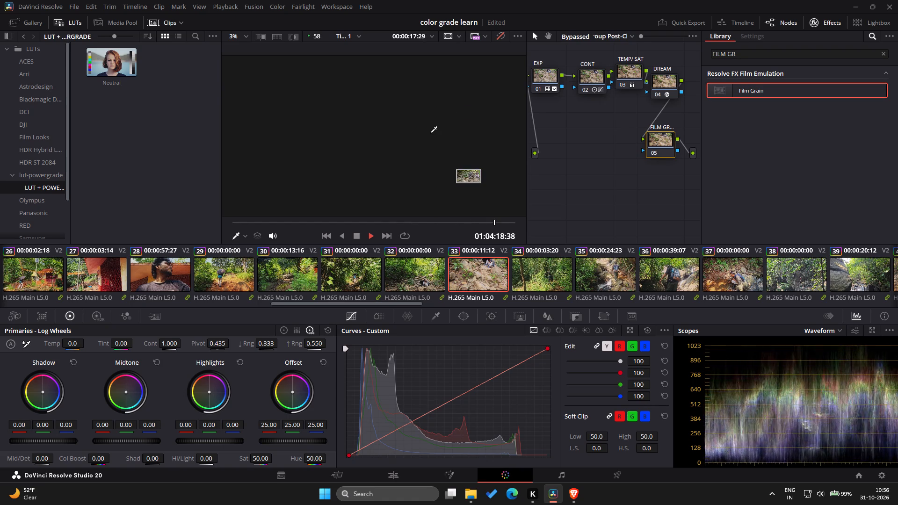
key(ctrl+z)
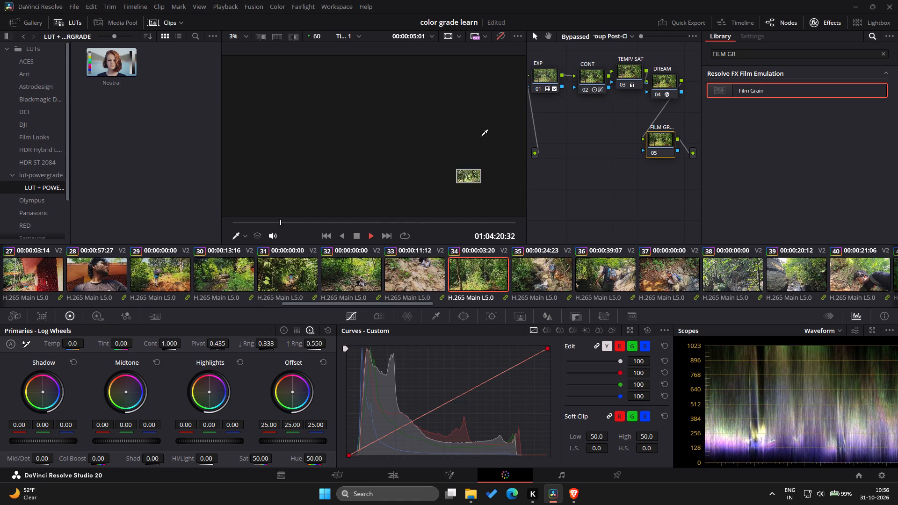
click(383, 267)
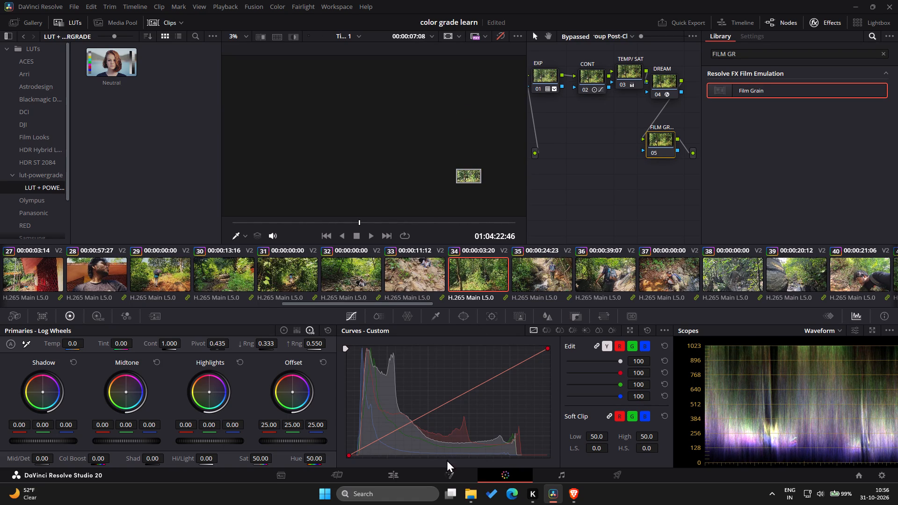
Compare the forest clip at 01:04:22 with and without its grade on the Edit page, leaving the grades enabled.
click(400, 476)
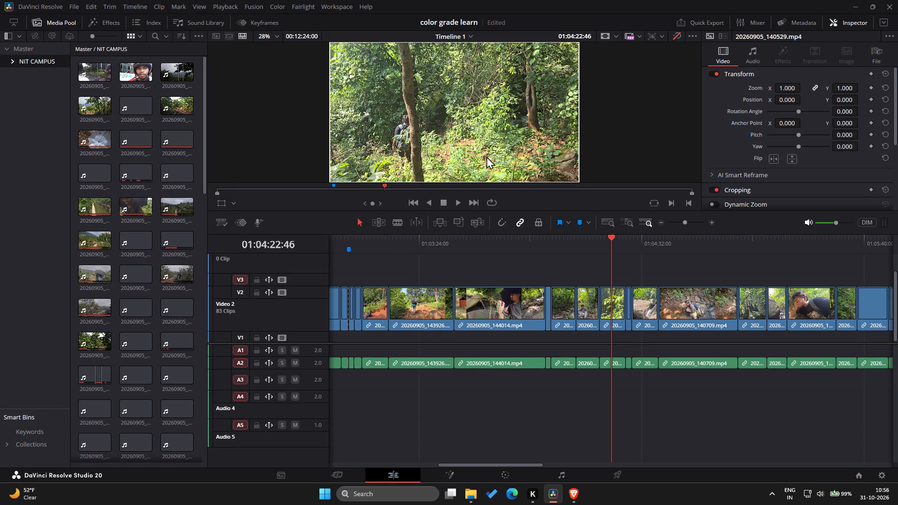
click(679, 36)
click(679, 36)
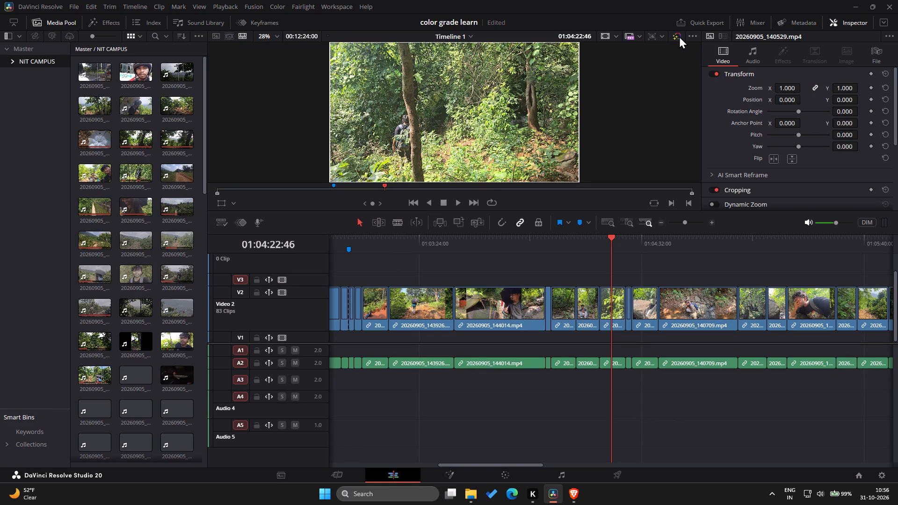
click(679, 36)
click(679, 36)
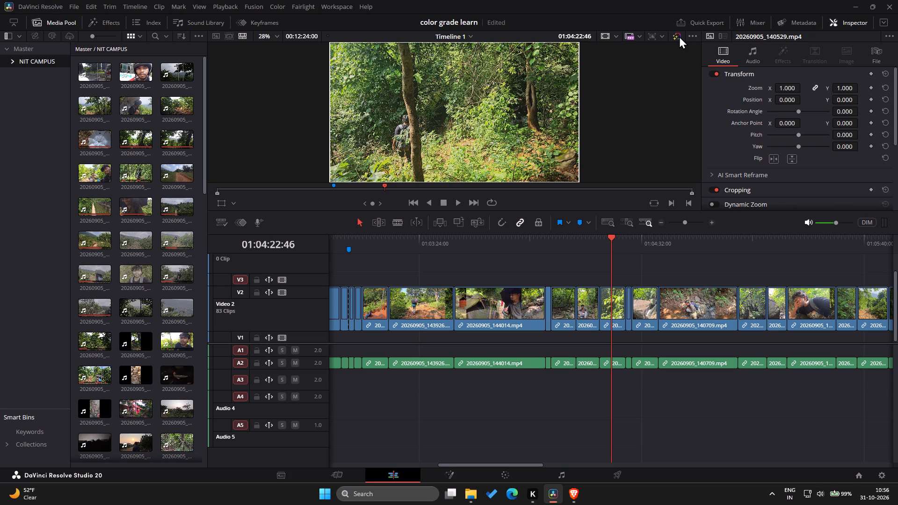
click(679, 36)
Compare the orange well shot at about 01:03:42 with and without its grade on the Cut page, leaving the grades enabled.
click(353, 471)
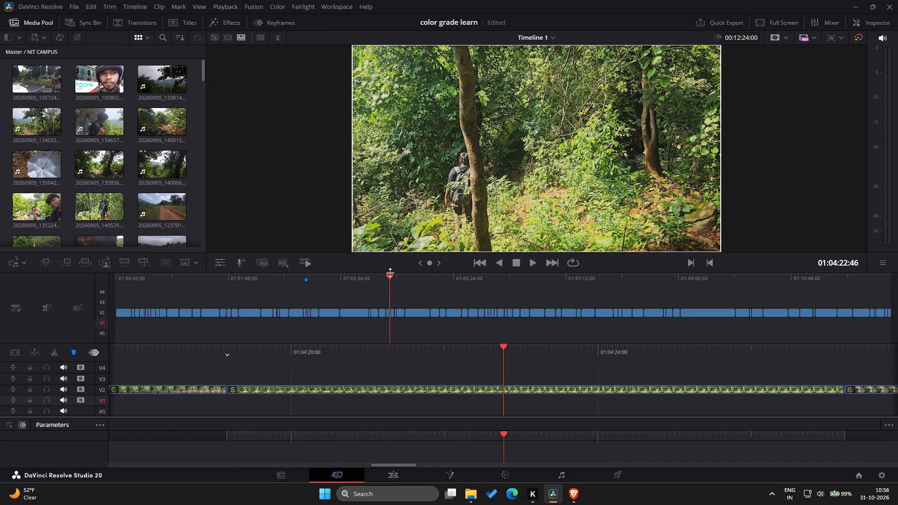
drag(390, 280, 348, 279)
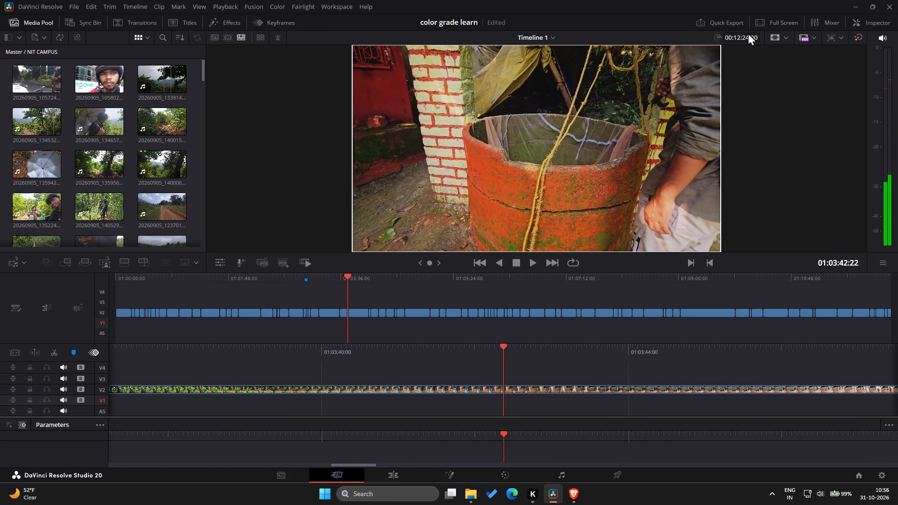
click(858, 36)
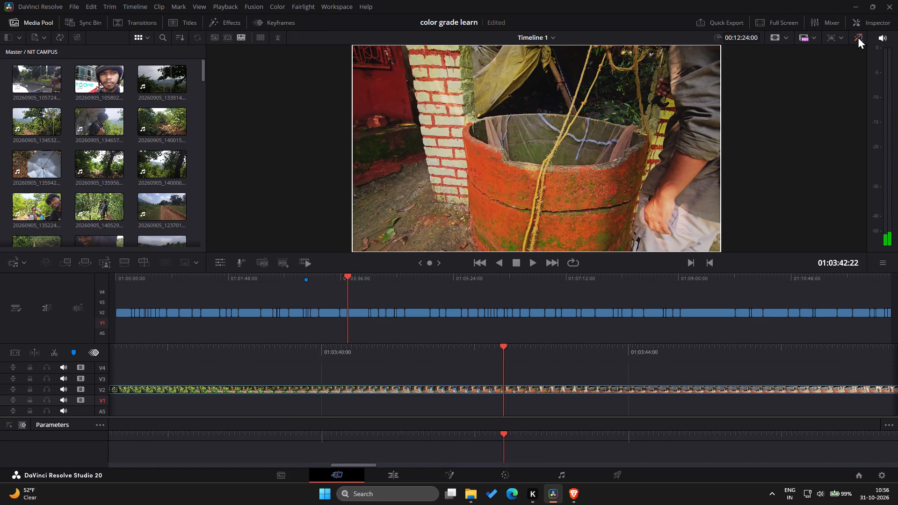
click(858, 36)
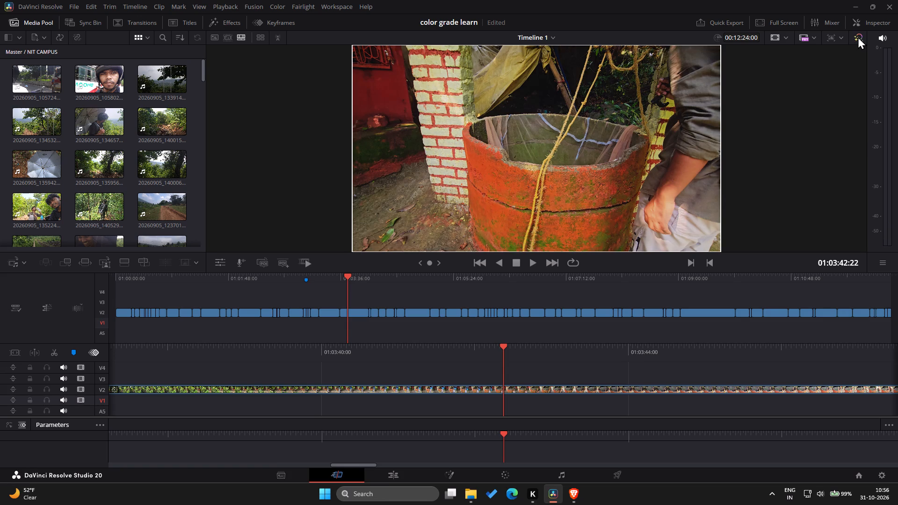
click(858, 36)
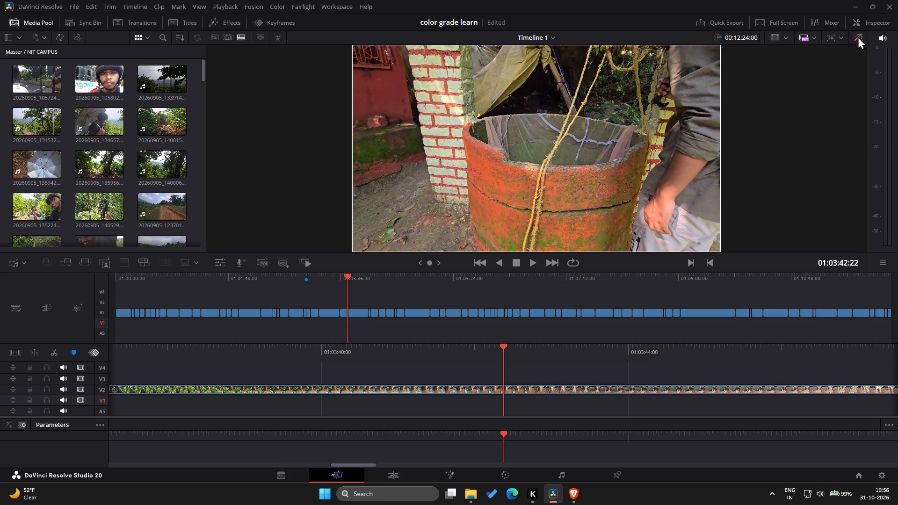
click(858, 36)
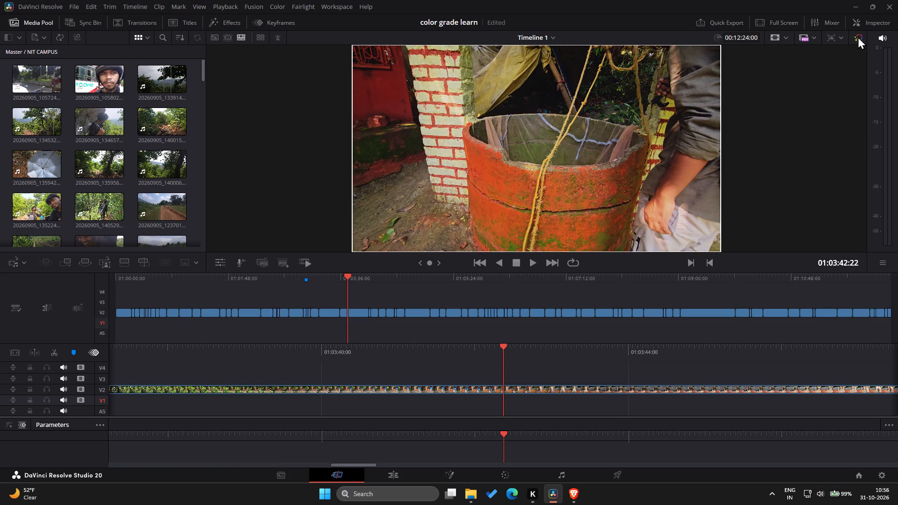
click(858, 36)
click(858, 36)
Select the TEMP/SAT node in the well shot's Group Post-Clip grade on the Color page, with the picture fitted to the viewer.
click(494, 471)
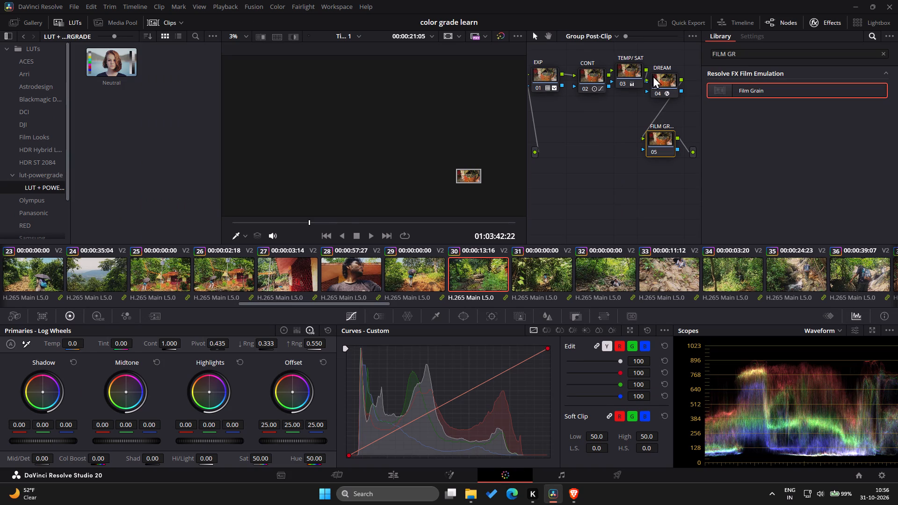
click(591, 77)
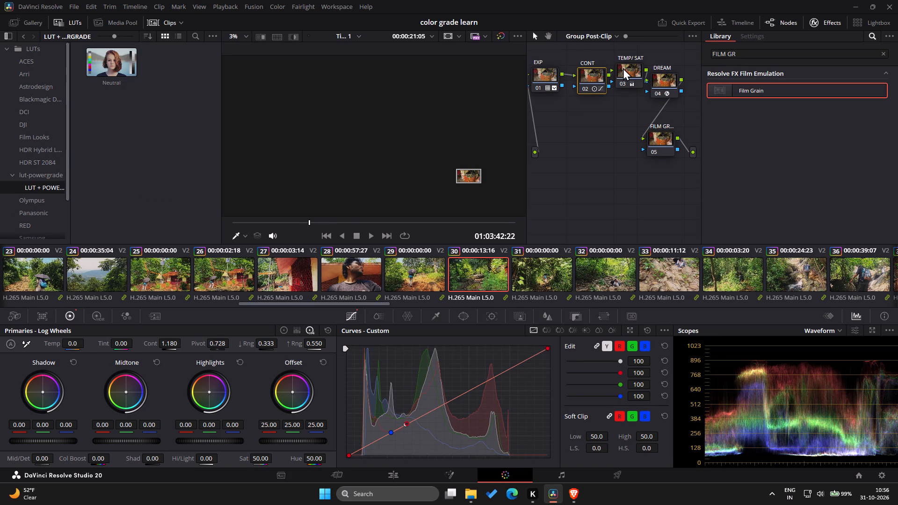
click(623, 68)
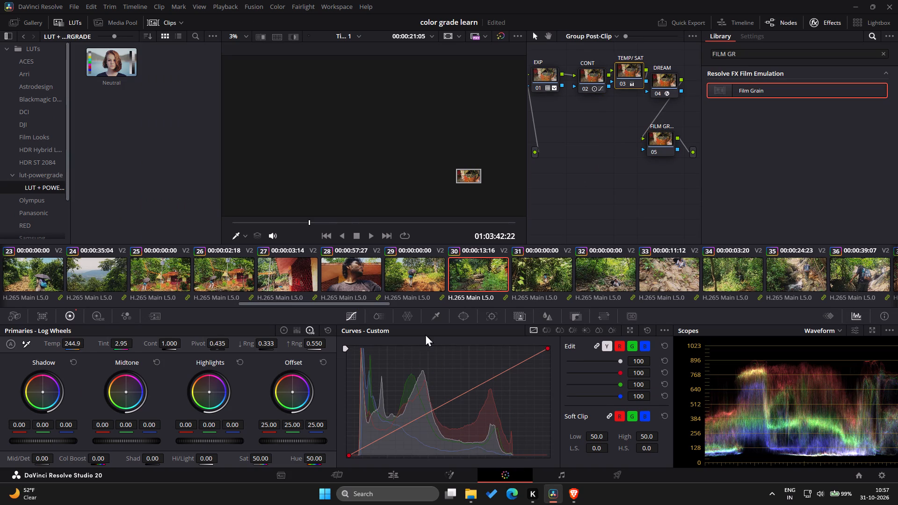
click(382, 320)
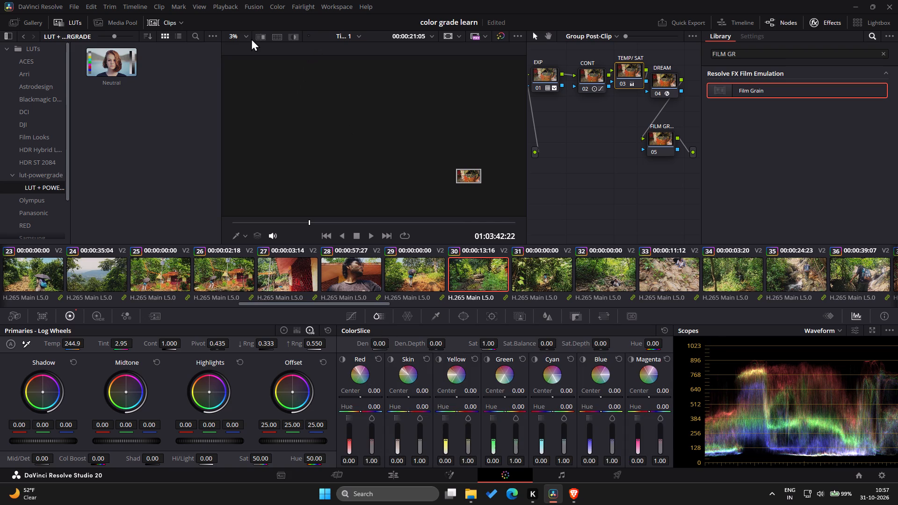
click(239, 38)
click(244, 48)
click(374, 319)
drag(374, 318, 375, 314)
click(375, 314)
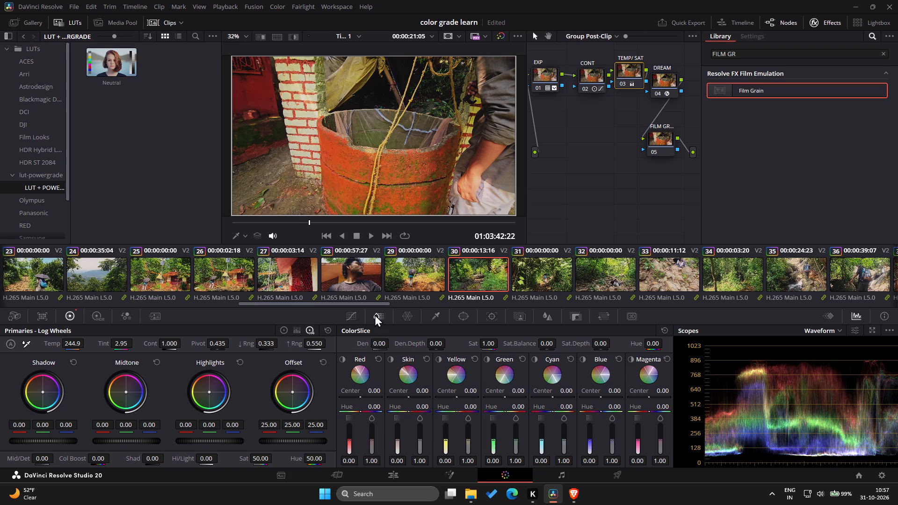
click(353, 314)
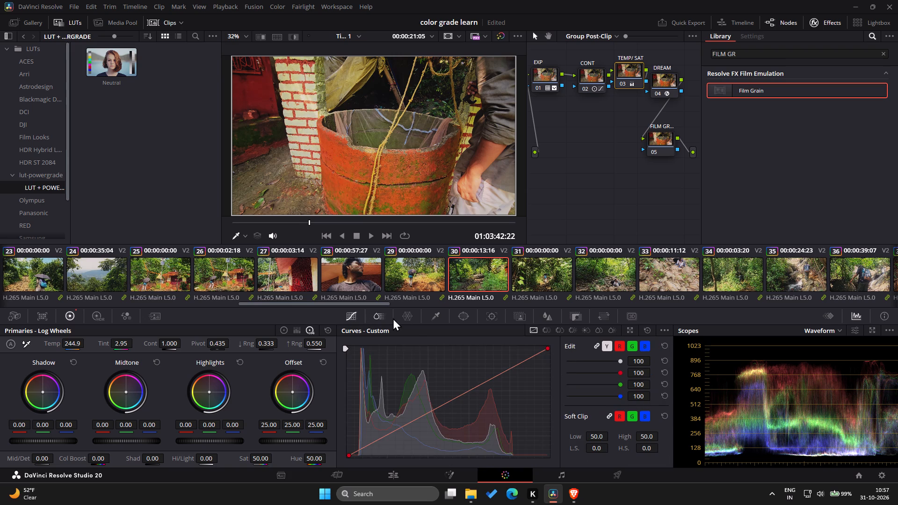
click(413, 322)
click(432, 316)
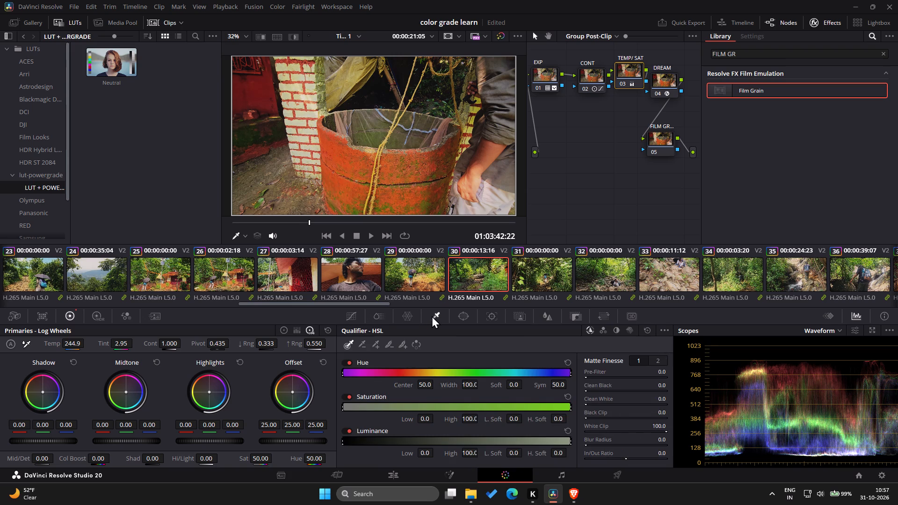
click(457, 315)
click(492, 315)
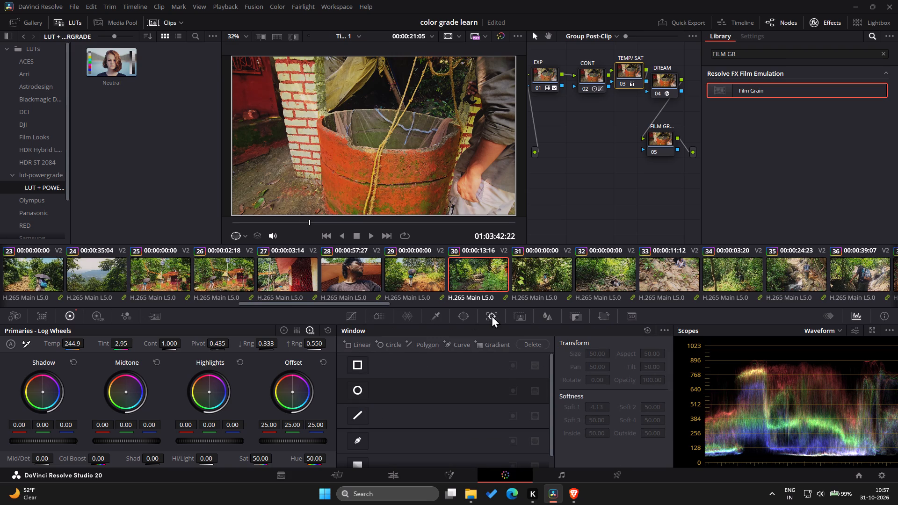
Add three points across the red-to-yellow range of the TEMP/SAT node's Hue Vs Hue curve, with hue rotations of about -8.8, -2.4 and 7.2.
click(347, 318)
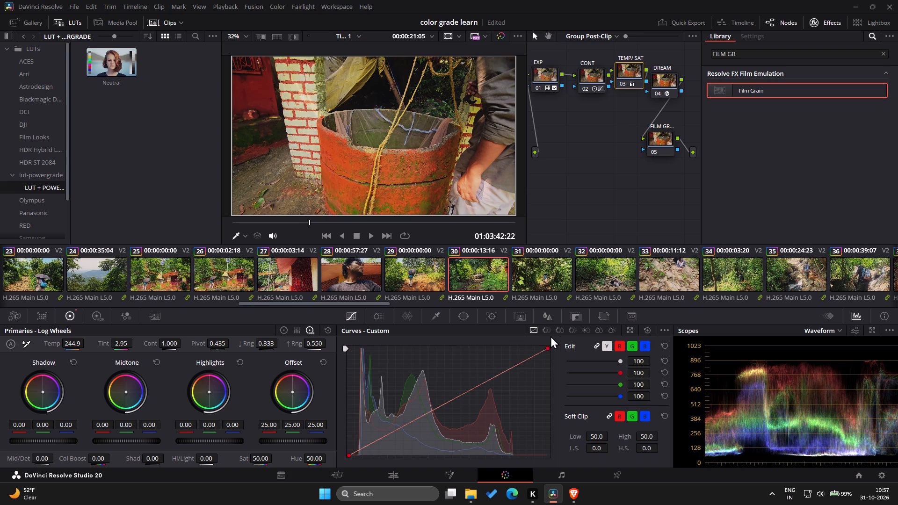
click(546, 329)
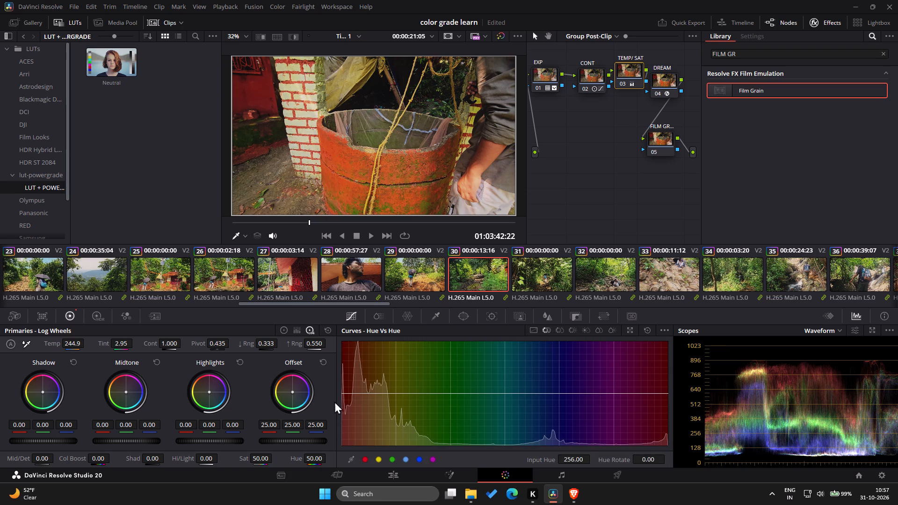
click(362, 392)
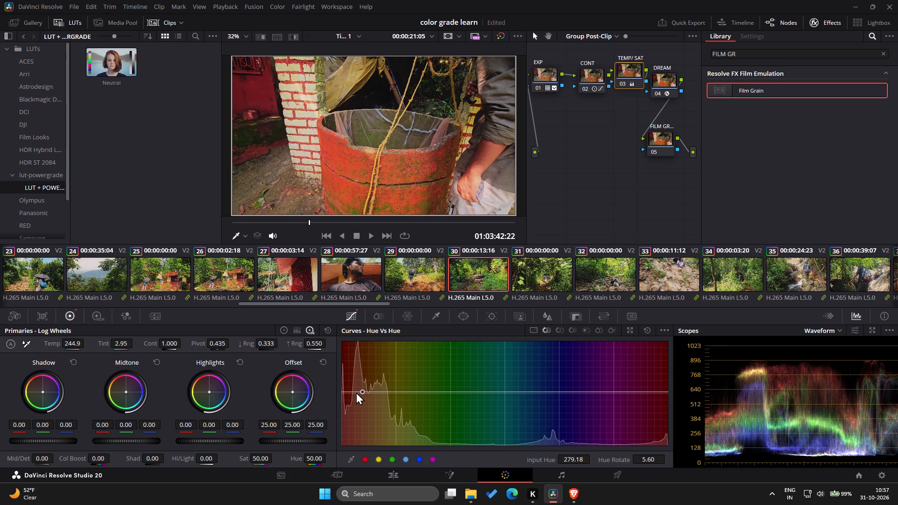
click(344, 390)
click(384, 391)
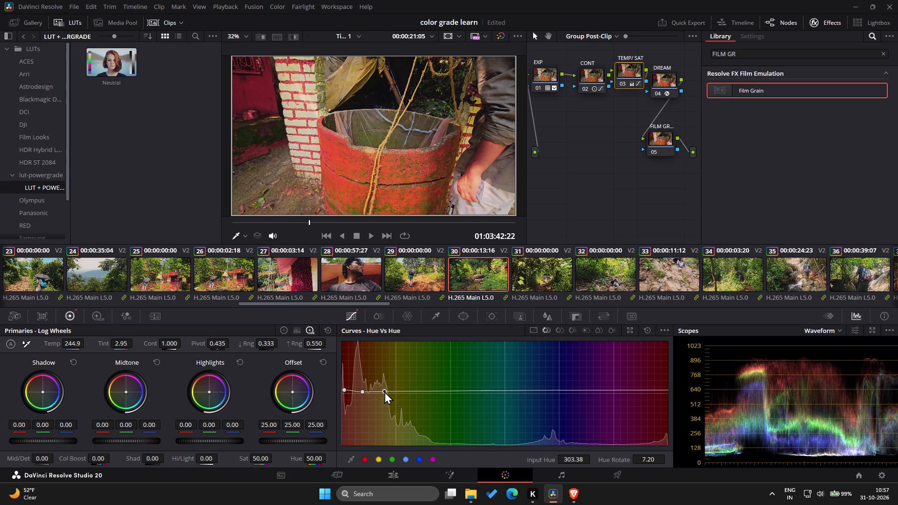
click(363, 390)
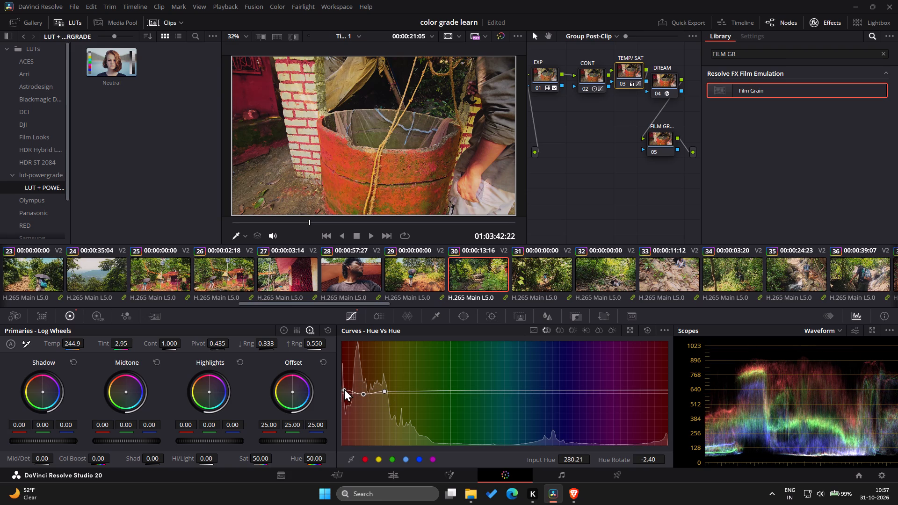
drag(344, 388, 344, 396)
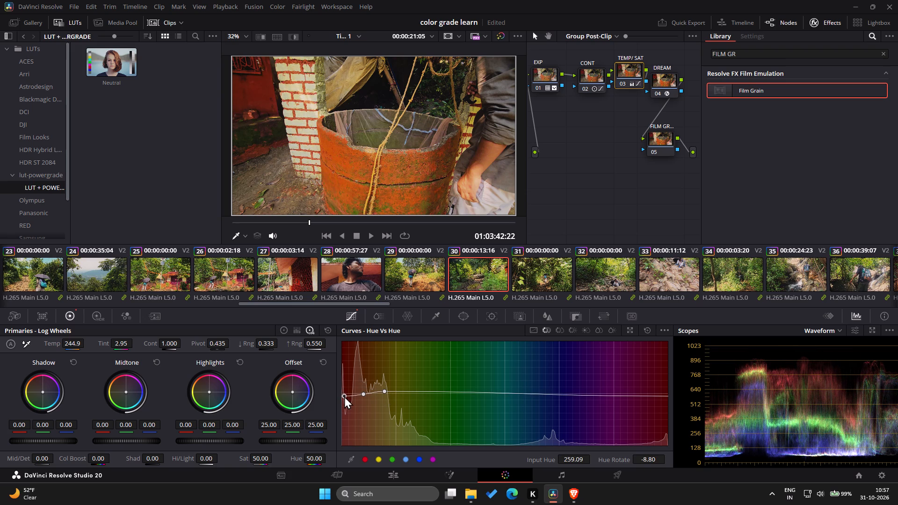
Adjust the TEMP/SAT node's Hue Vs Hue curve, setting the red point's rotation to about -2.4 and the yellow-side point's to about 0.8.
drag(344, 396, 348, 392)
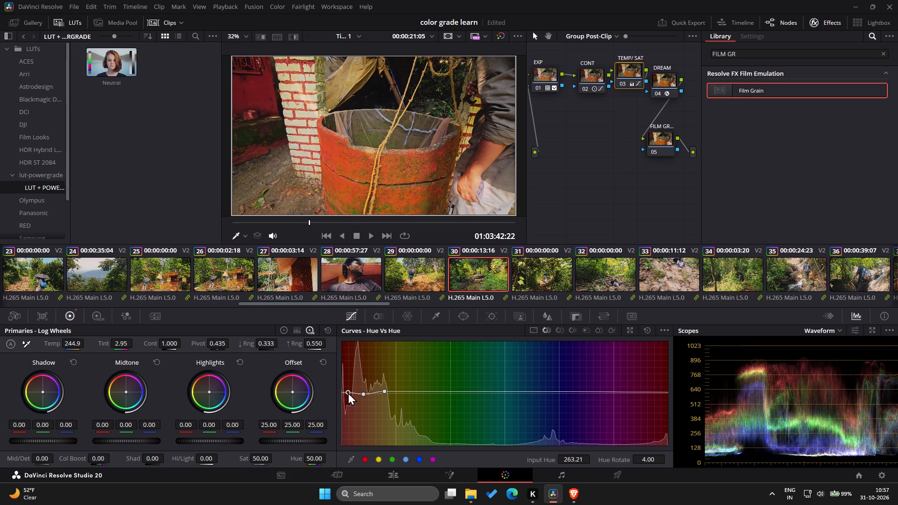
drag(348, 392, 348, 400)
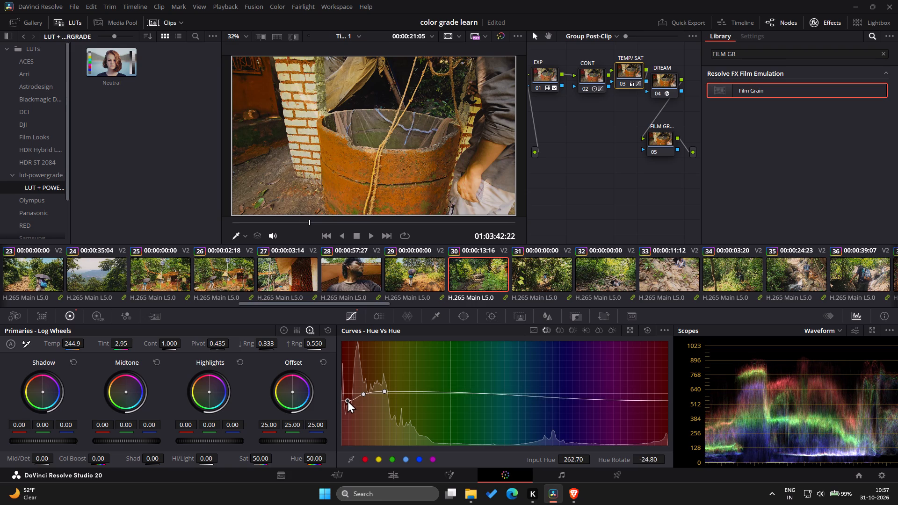
drag(348, 400, 346, 394)
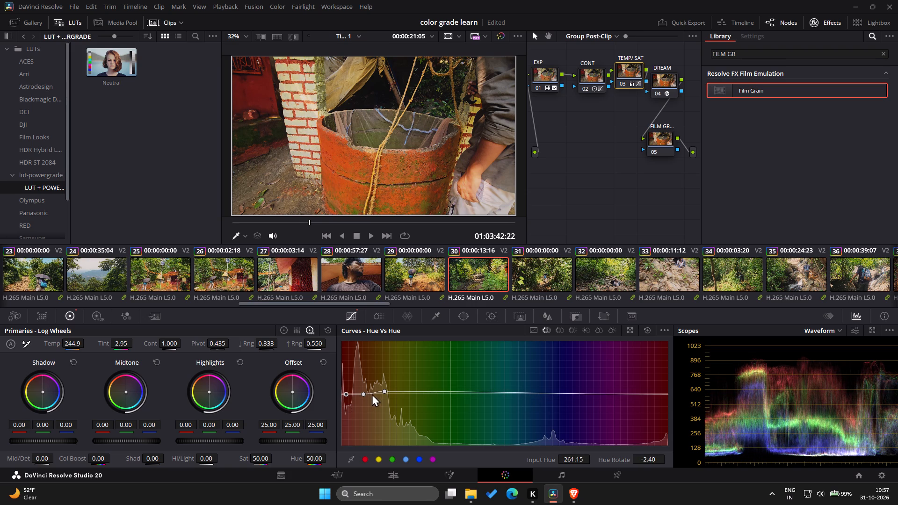
click(384, 392)
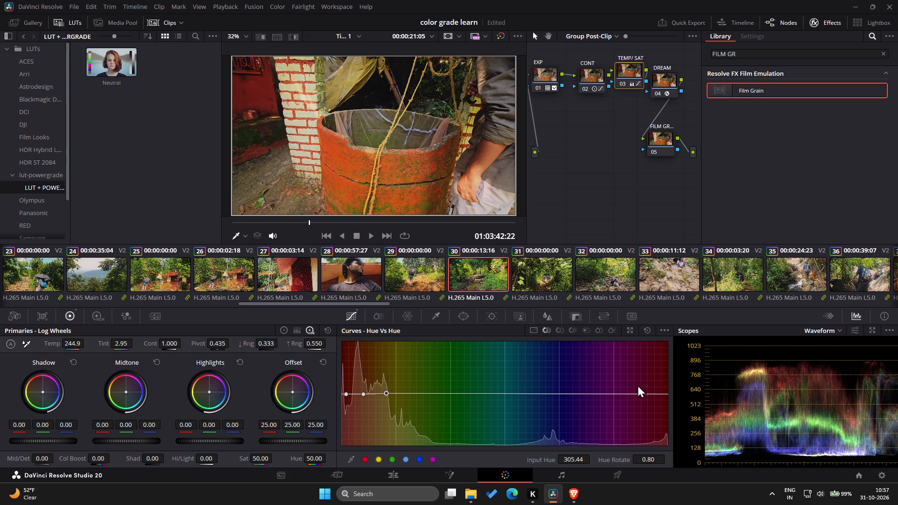
Add Hue Vs Hue points at green, cyan, blue and magenta, with rotations of about -0.8, 2.4, 2.4 and -2.4 respectively.
click(613, 391)
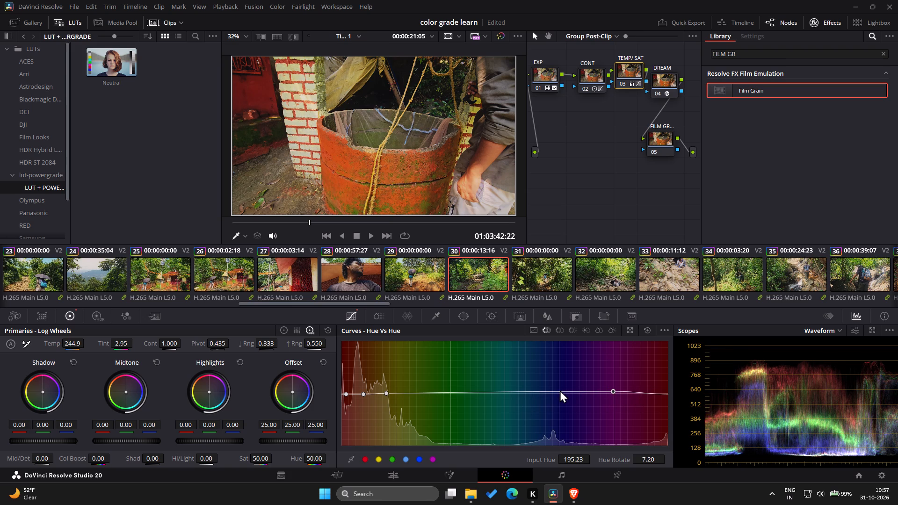
click(557, 390)
click(504, 389)
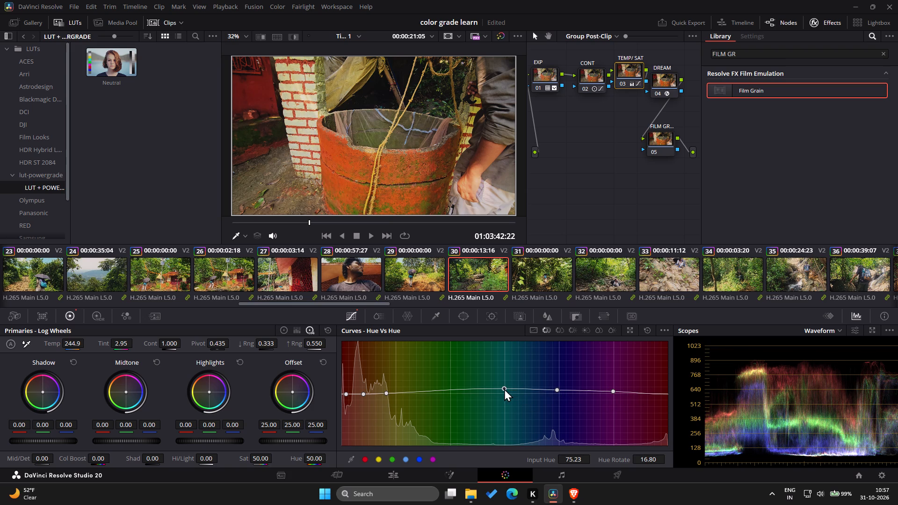
click(448, 388)
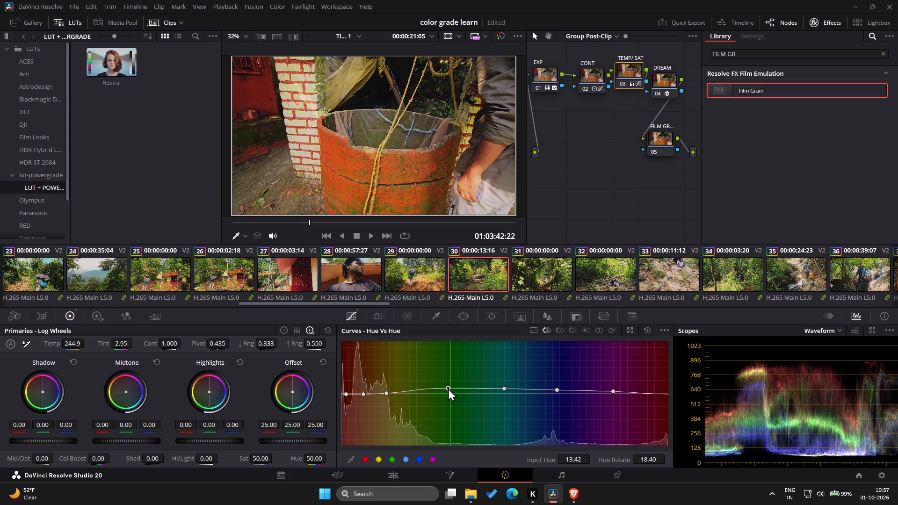
drag(448, 388, 450, 394)
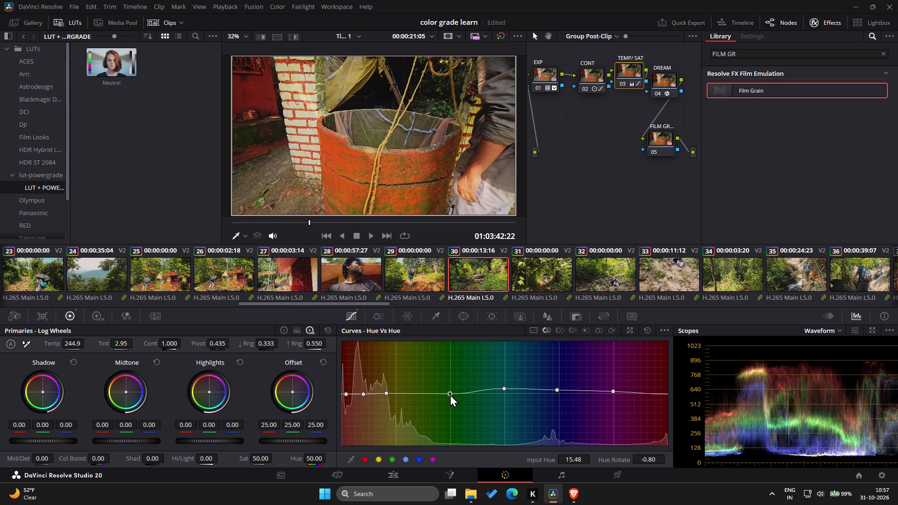
drag(450, 394, 451, 394)
drag(503, 387, 503, 390)
drag(503, 390, 506, 393)
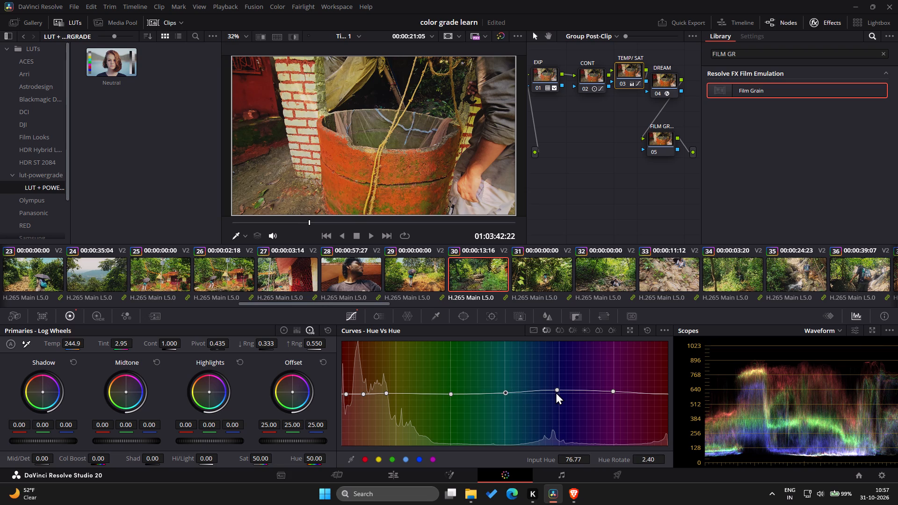
click(558, 390)
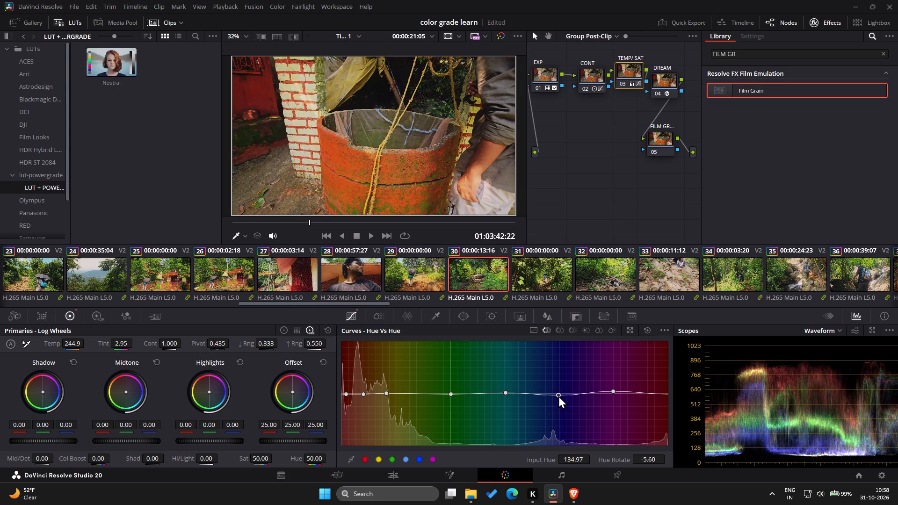
click(611, 390)
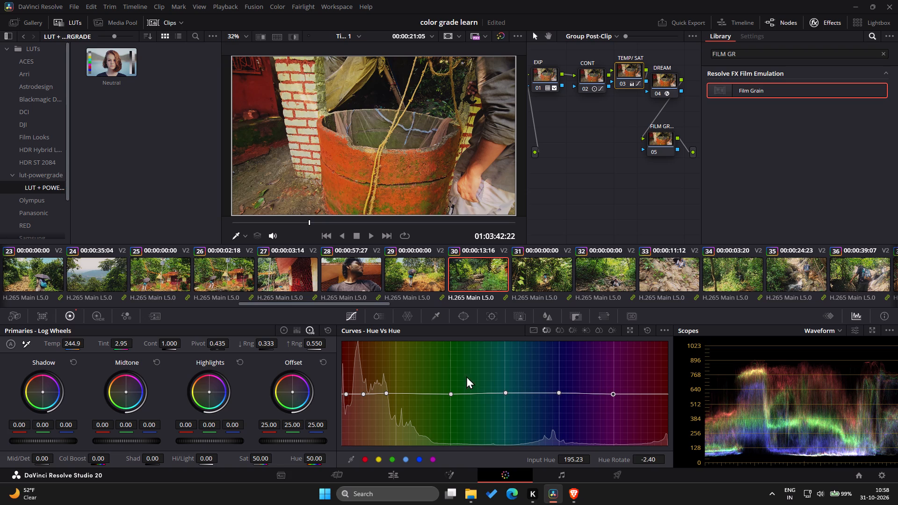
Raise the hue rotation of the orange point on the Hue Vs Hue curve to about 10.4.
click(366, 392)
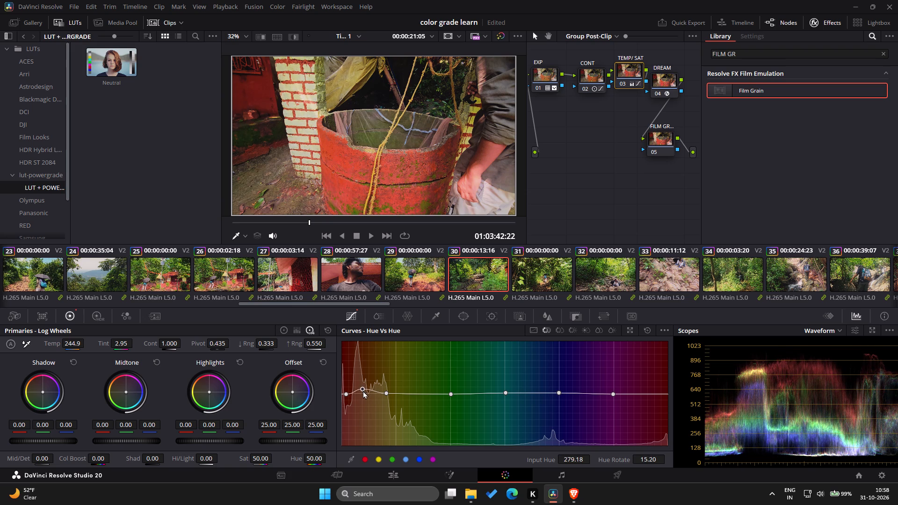
Compare the well shot with and without its grade in the viewer, leaving the grades enabled.
click(500, 36)
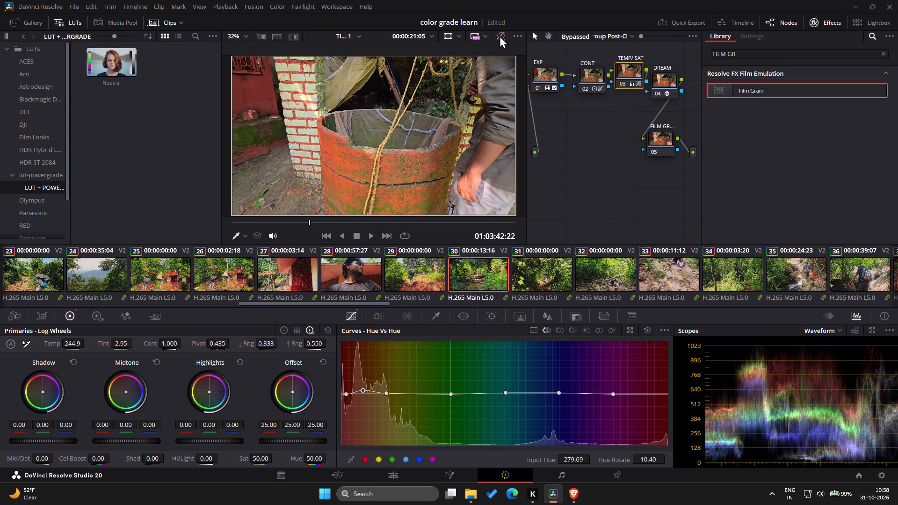
click(500, 36)
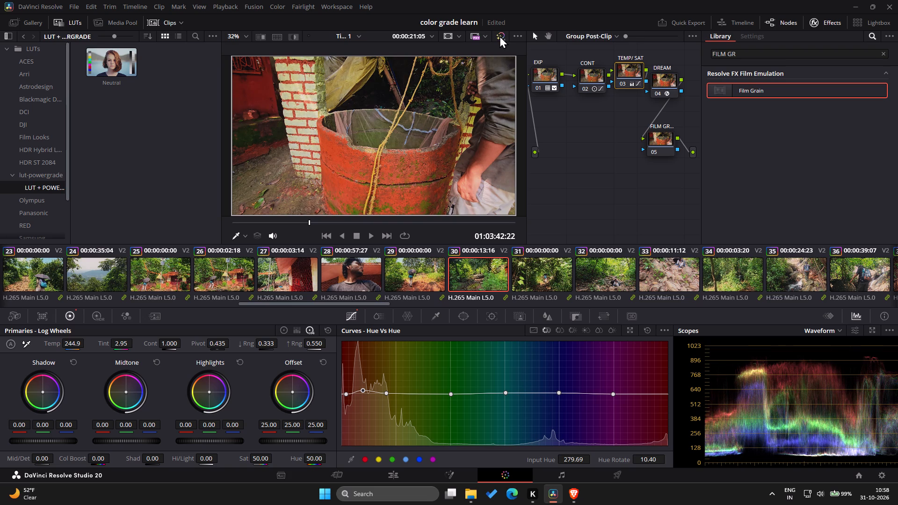
click(500, 36)
click(500, 36)
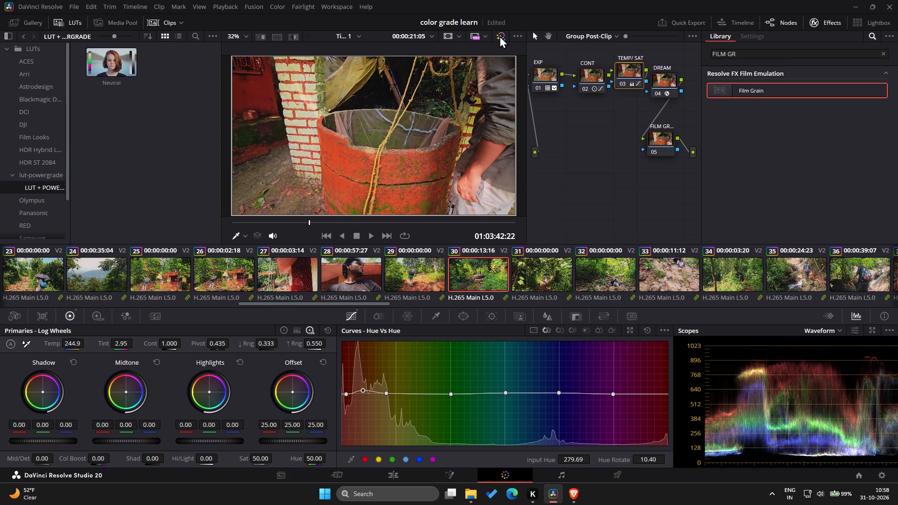
click(500, 36)
click(500, 36)
click(502, 39)
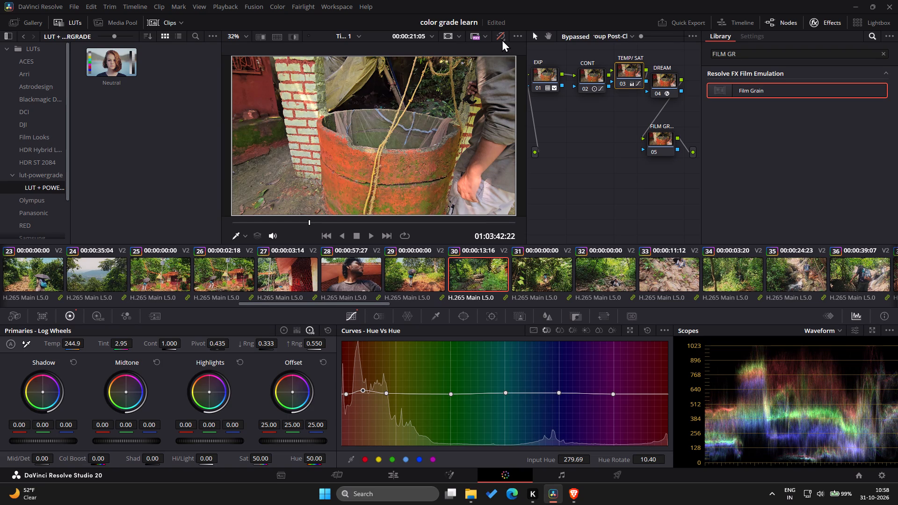
click(502, 39)
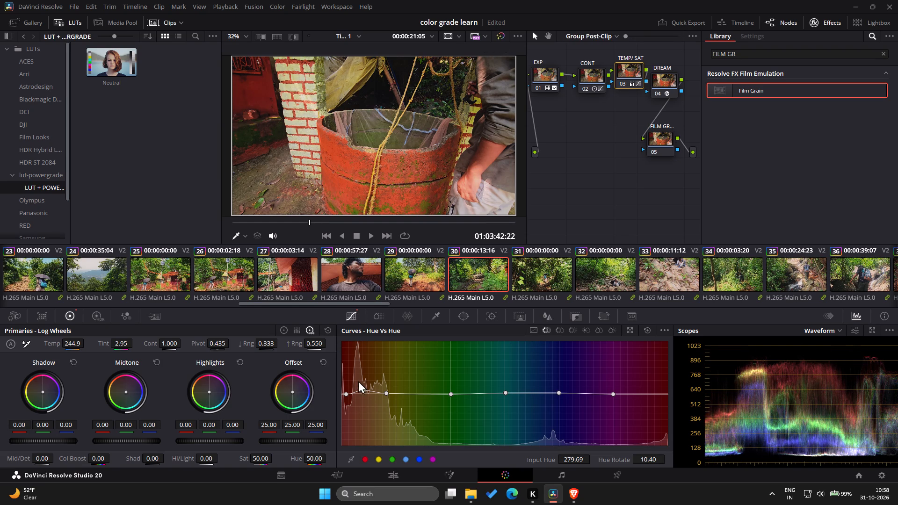
Set the orange point on the Hue Vs Hue curve to a hue rotation of about 4.
click(364, 390)
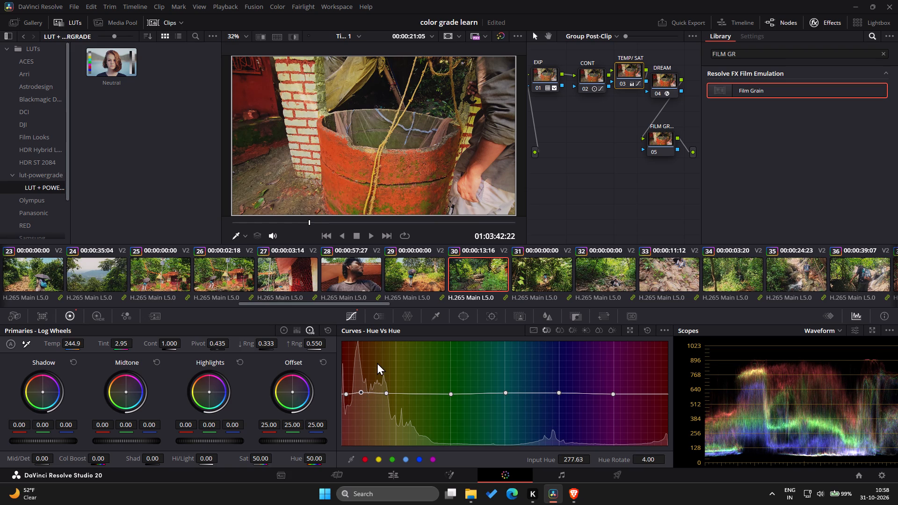
Add anchor points at yellow and red on the TEMP/SAT node's Hue Vs Sat curve, with saturation about 1.02 and 1.03.
click(547, 332)
click(547, 328)
click(564, 328)
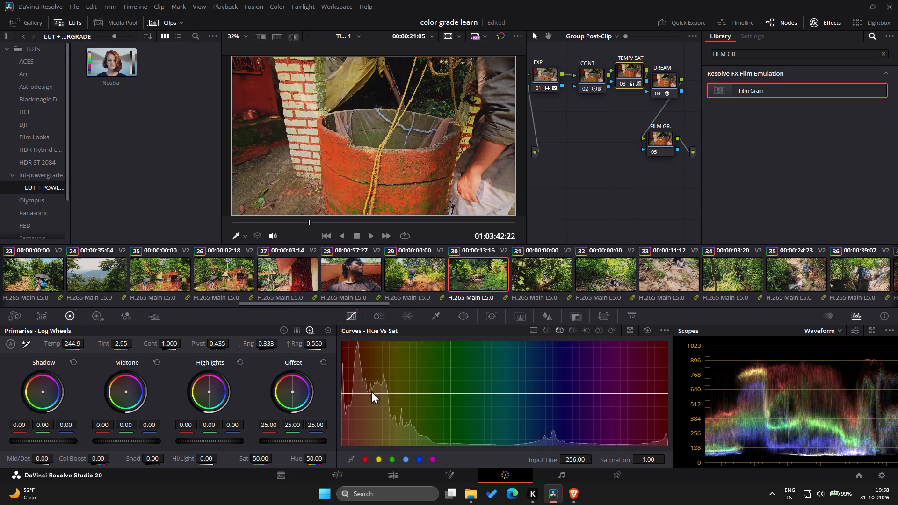
click(398, 392)
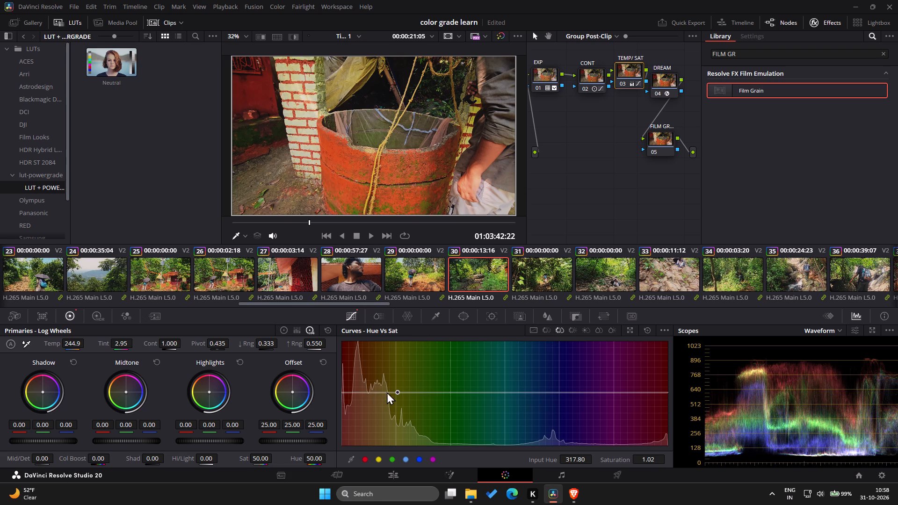
click(346, 392)
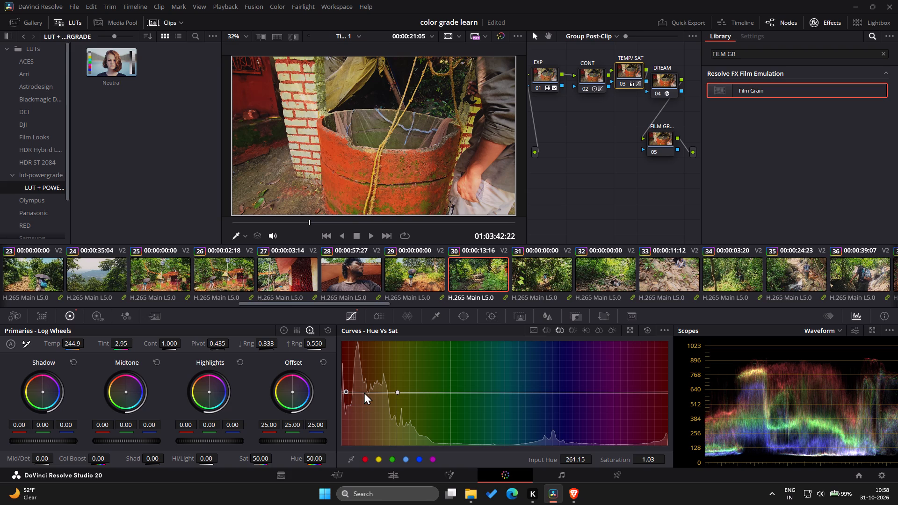
Add a Hue Vs Sat point between the red and yellow anchors, at input hue about 294 with saturation about 0.78.
drag(364, 392, 364, 399)
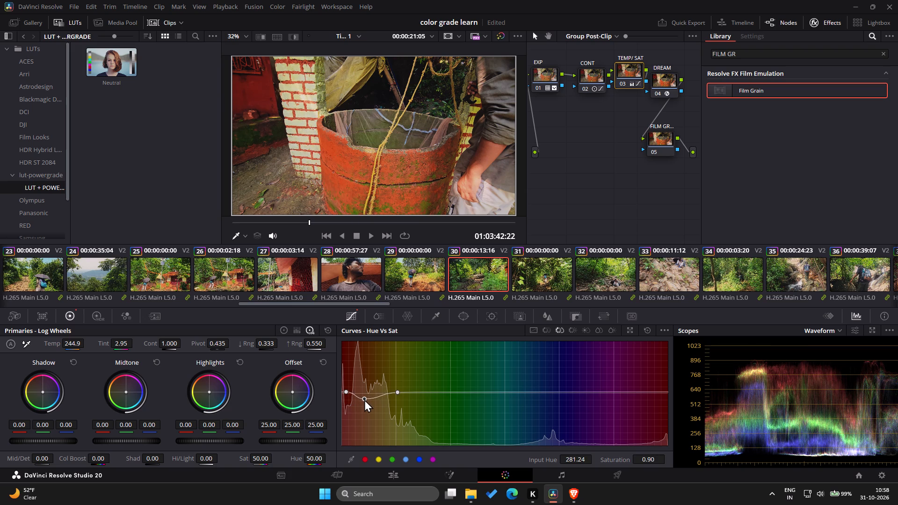
drag(364, 399, 365, 404)
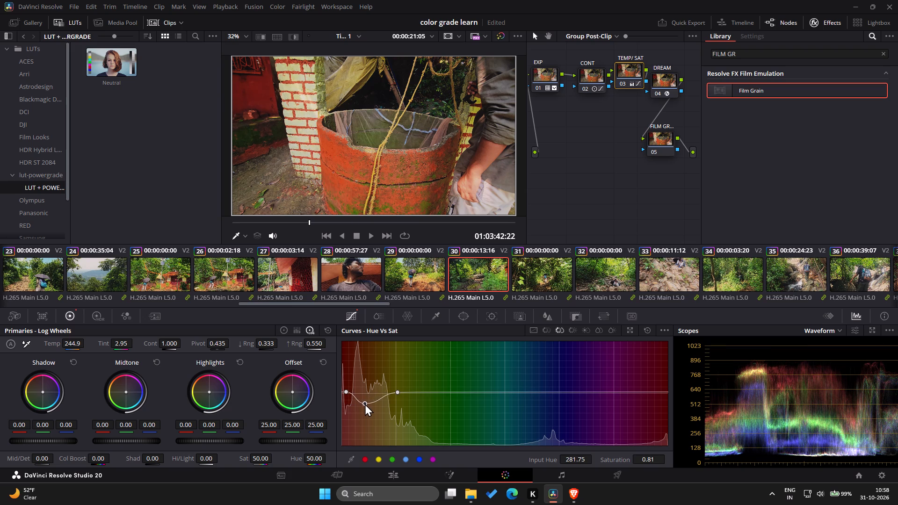
drag(365, 404, 367, 413)
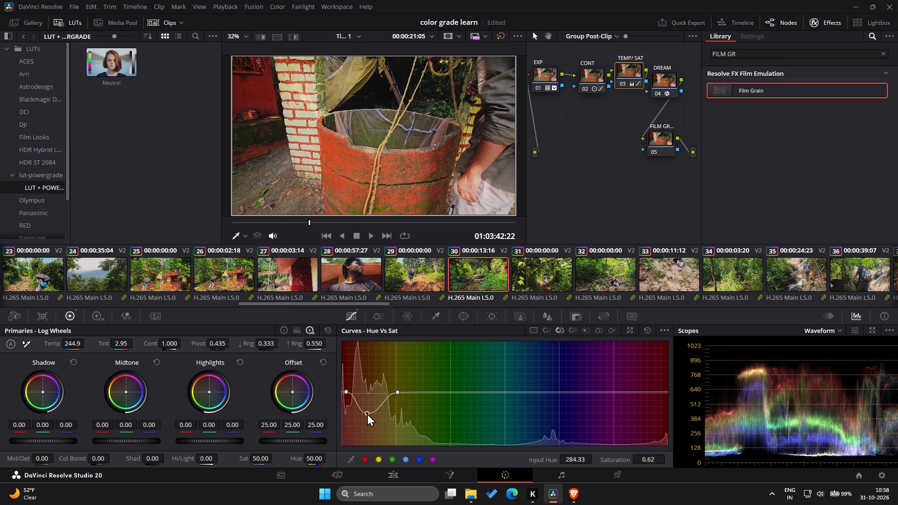
drag(367, 413, 366, 408)
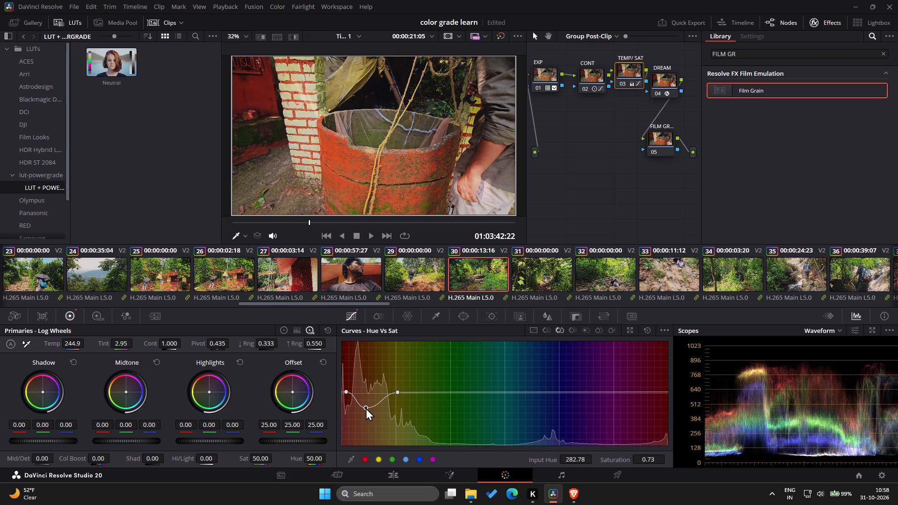
drag(366, 408, 366, 403)
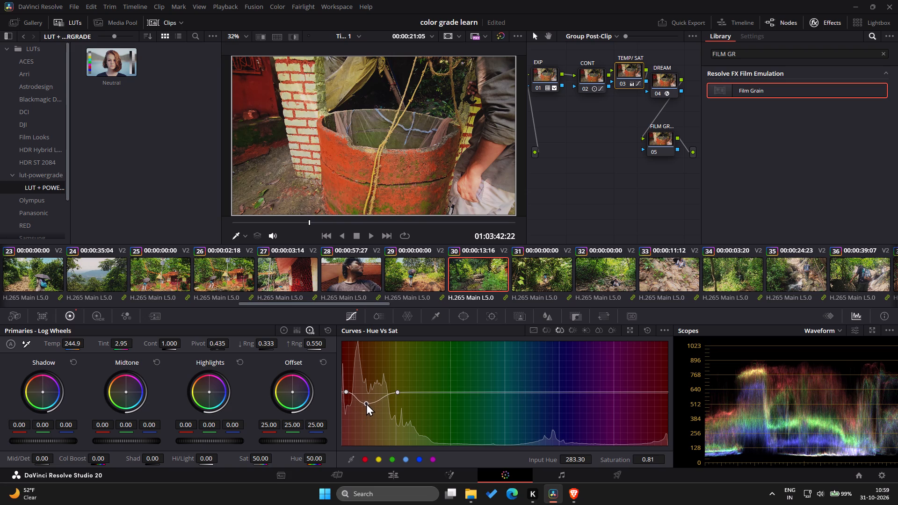
drag(366, 403, 362, 403)
drag(362, 403, 382, 408)
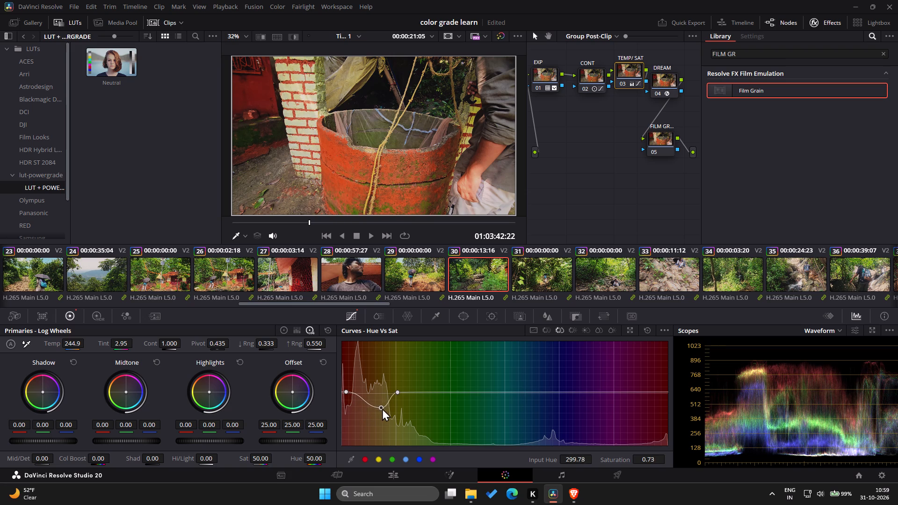
drag(382, 408, 401, 428)
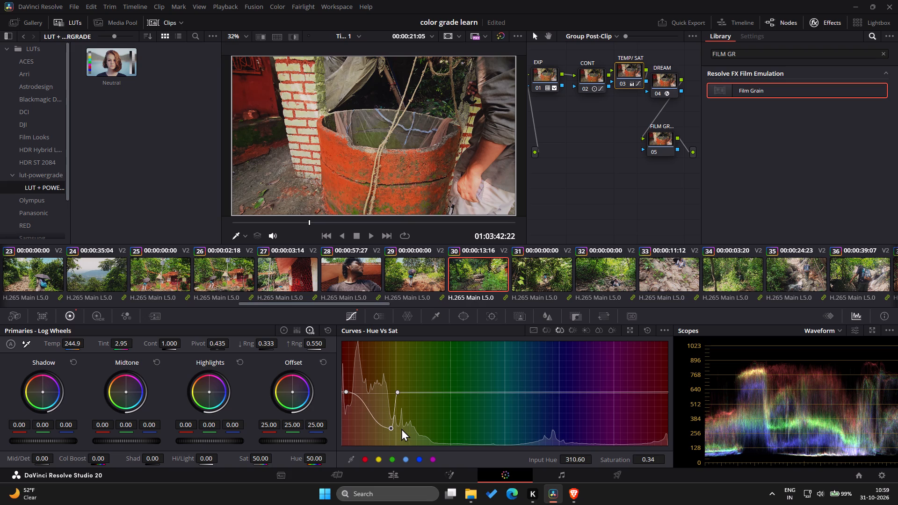
drag(401, 428, 375, 403)
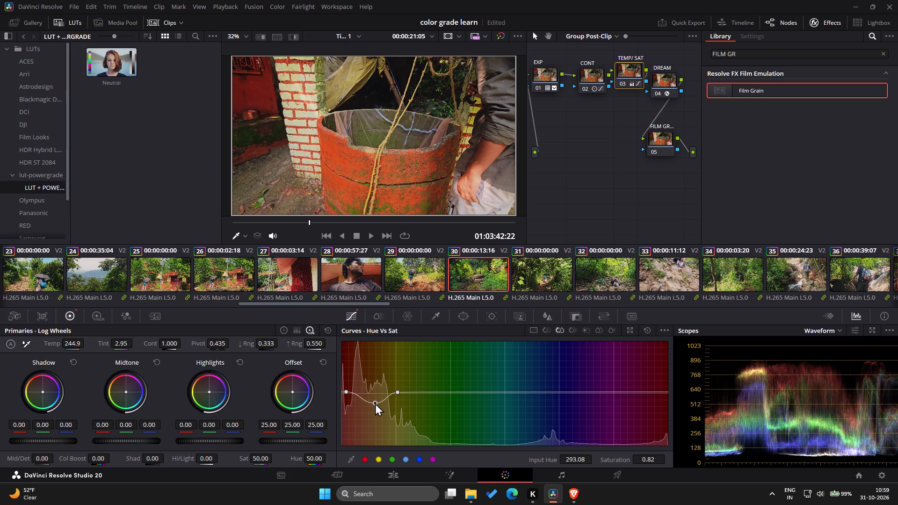
drag(375, 403, 376, 405)
Add anchor points near yellow and red on the Hue Vs Lum curve, the red one at input hue about 266 with lum gain about 1.06.
click(571, 331)
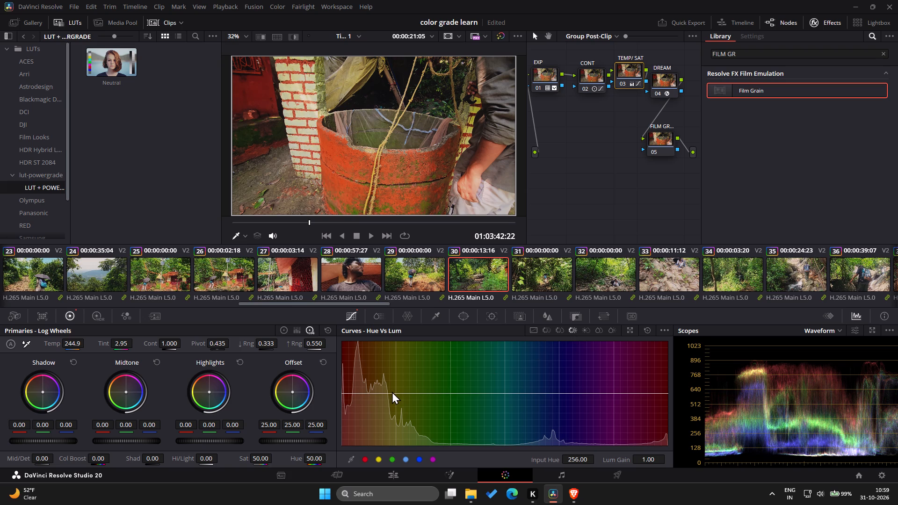
click(392, 391)
drag(367, 390, 350, 390)
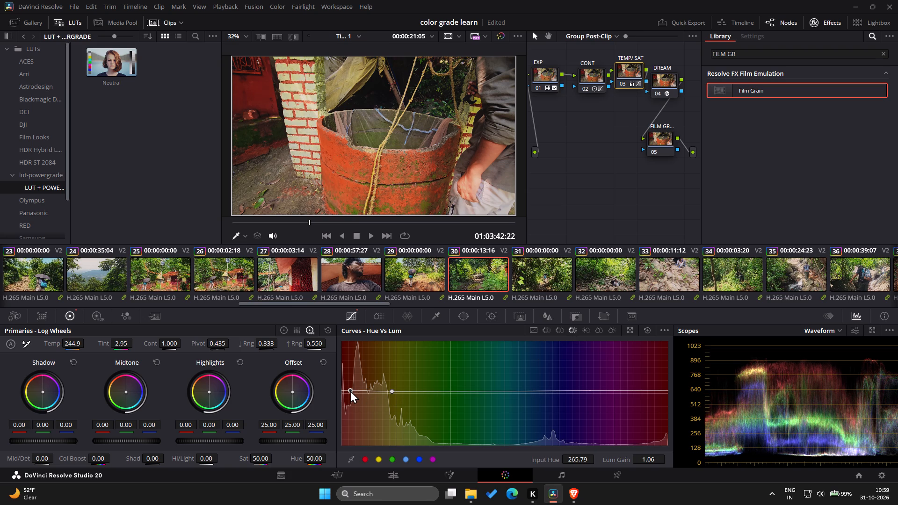
Add a Hue Vs Lum point between the red and yellow anchors, at input hue about 284 with lum gain about 0.85.
click(368, 390)
drag(368, 390, 367, 397)
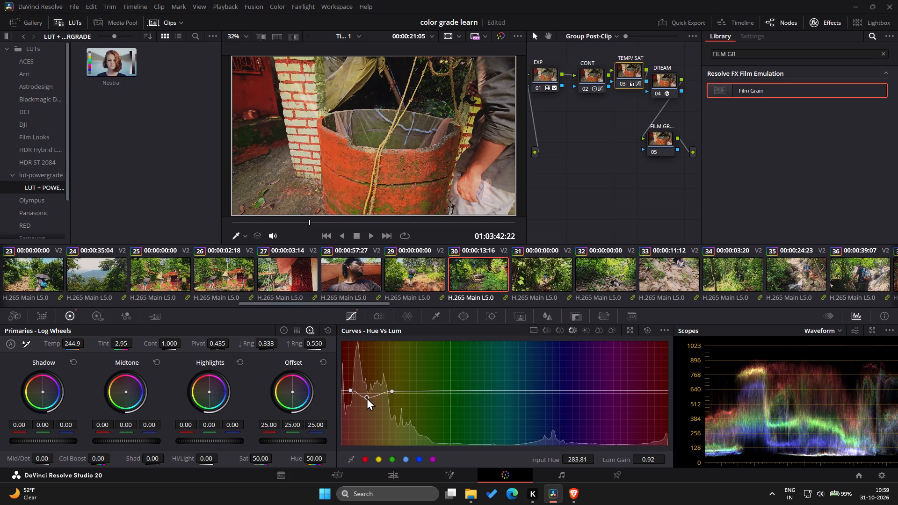
drag(367, 397, 371, 401)
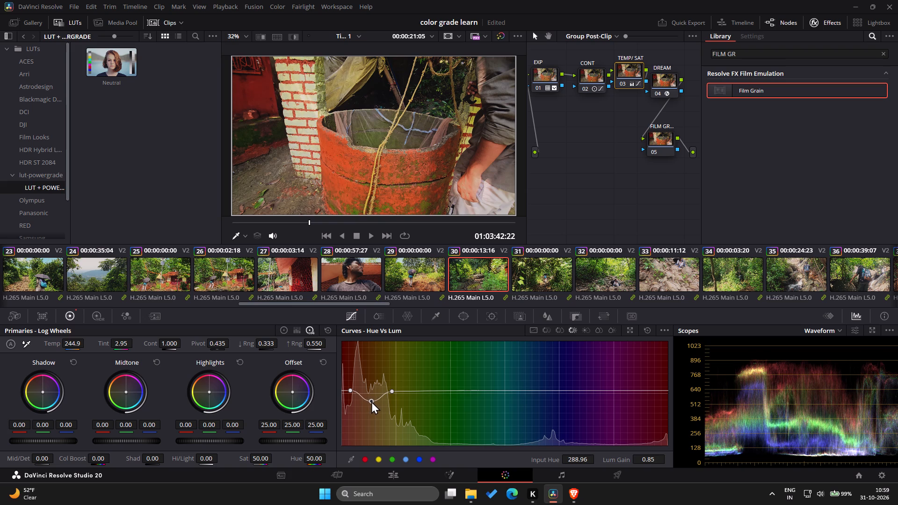
drag(371, 401, 377, 407)
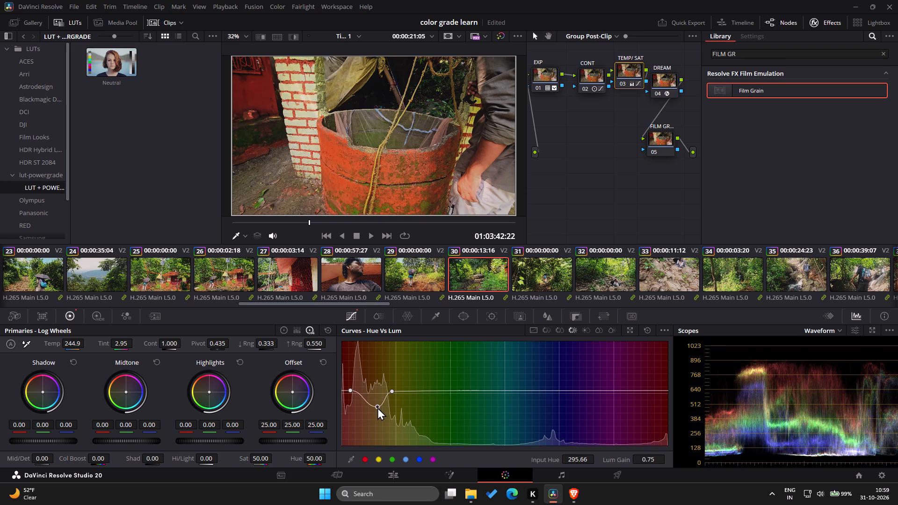
drag(377, 407, 371, 400)
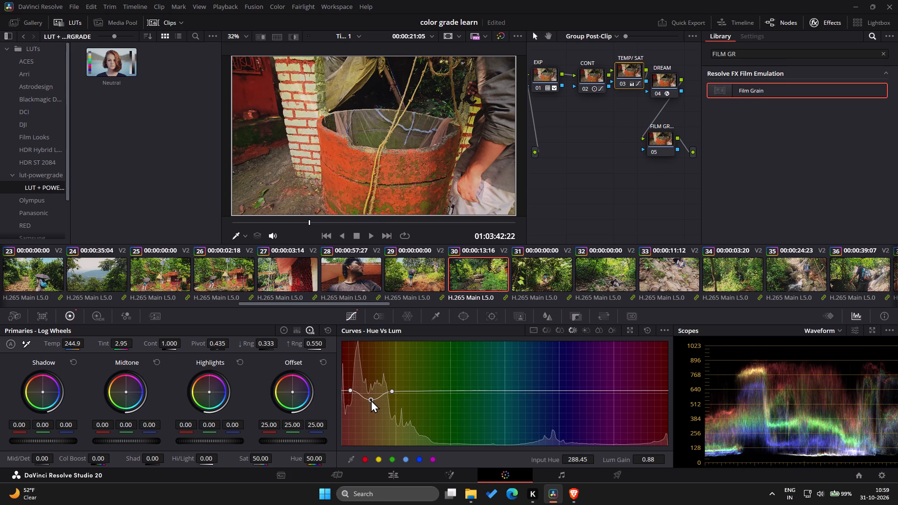
drag(371, 400, 368, 400)
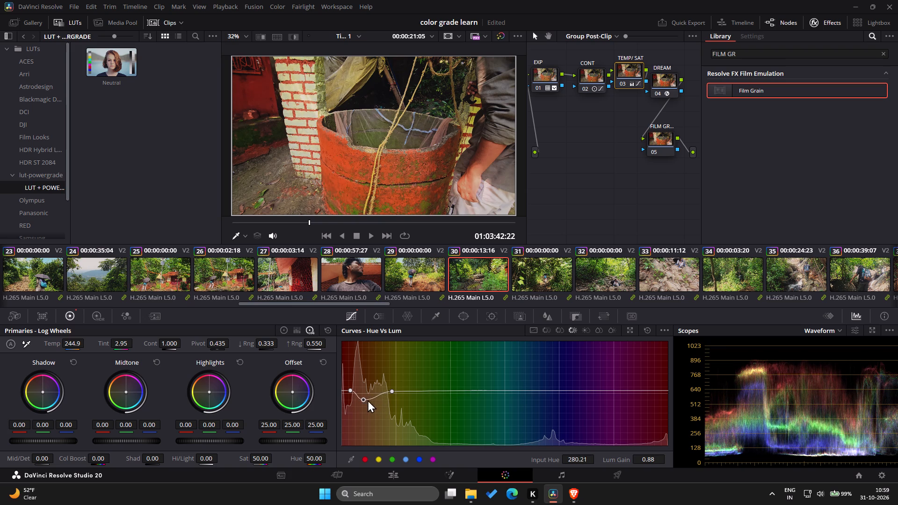
drag(368, 400, 367, 401)
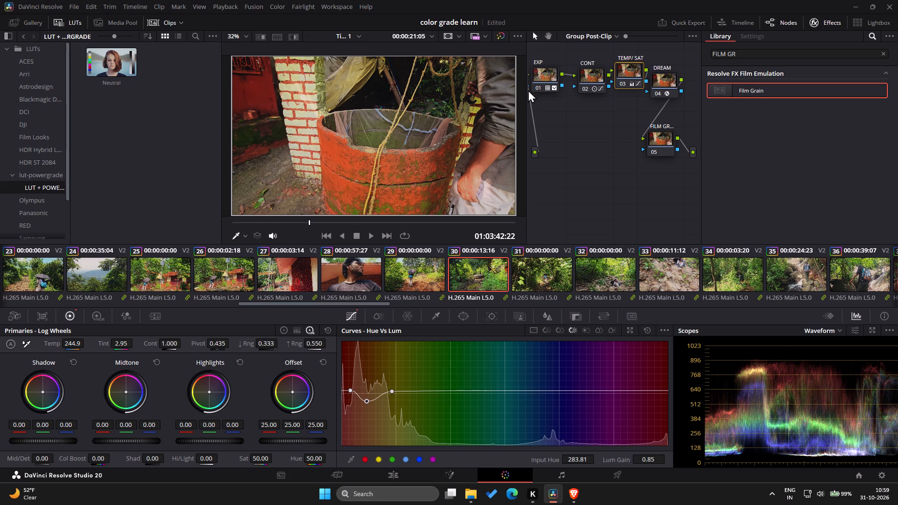
Compare the well shot with and without its grade in the viewer, leaving the grades enabled.
click(502, 37)
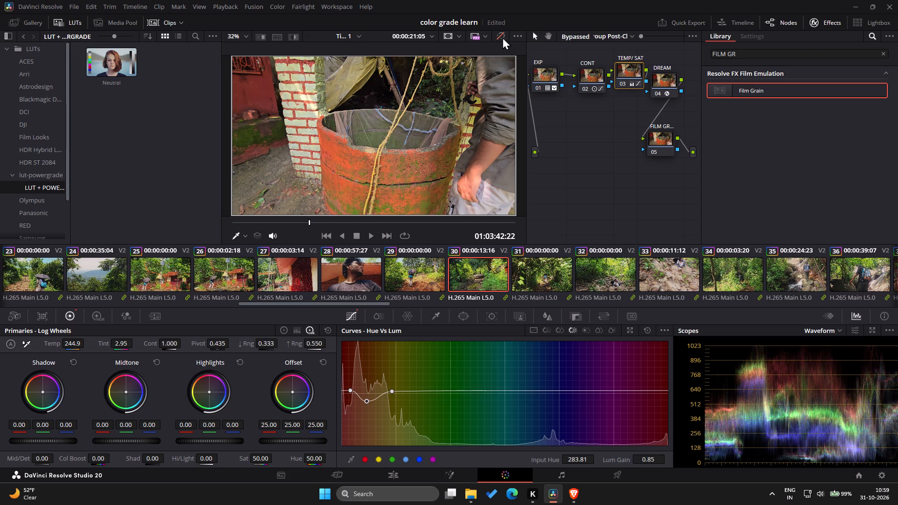
click(502, 37)
click(502, 37)
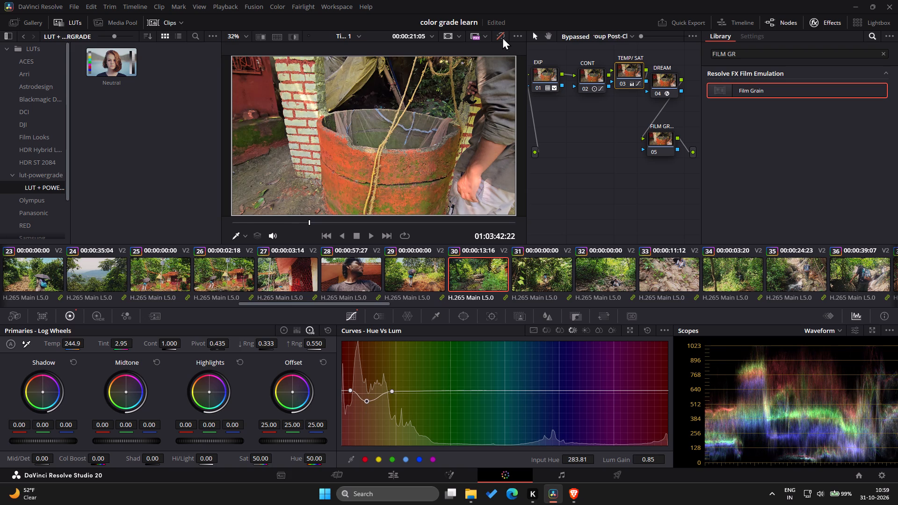
click(502, 37)
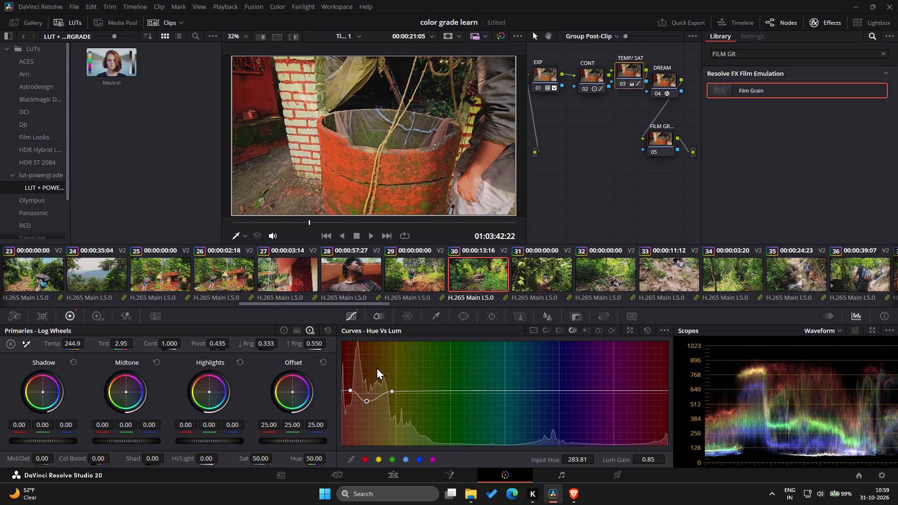
Move the orange point on the Hue Vs Lum curve to input hue about 297 with lum gain about 0.91.
drag(363, 399, 364, 398)
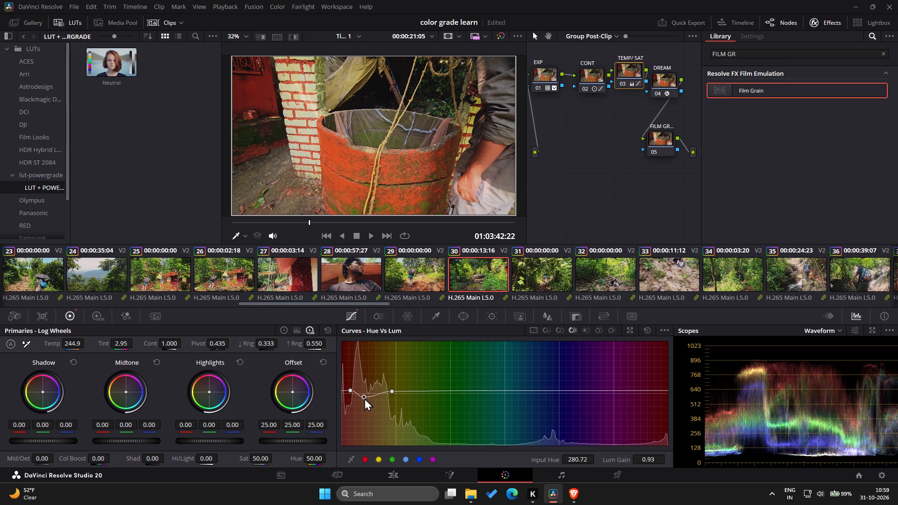
drag(364, 398, 369, 379)
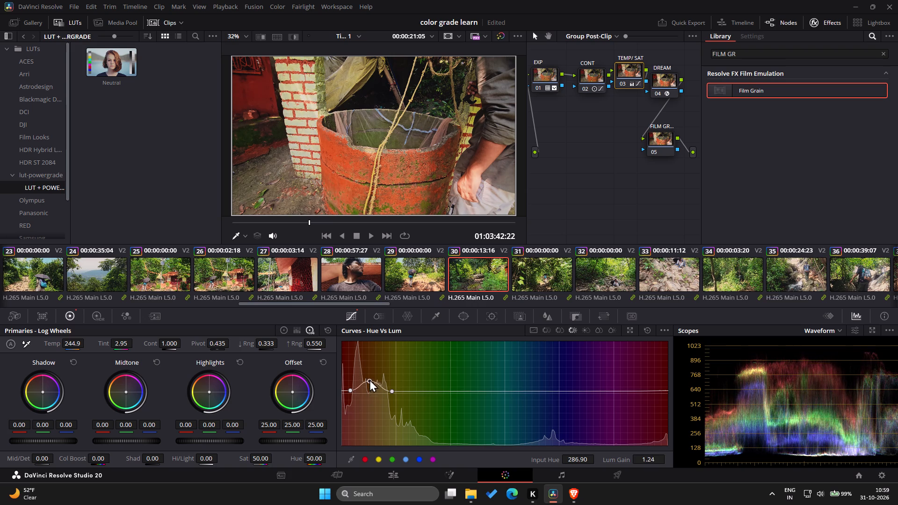
drag(369, 379, 369, 390)
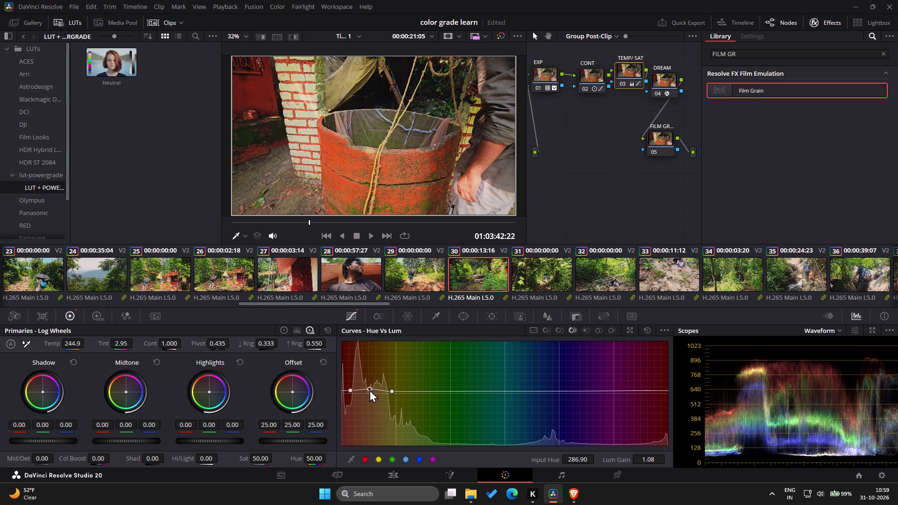
drag(369, 390, 373, 398)
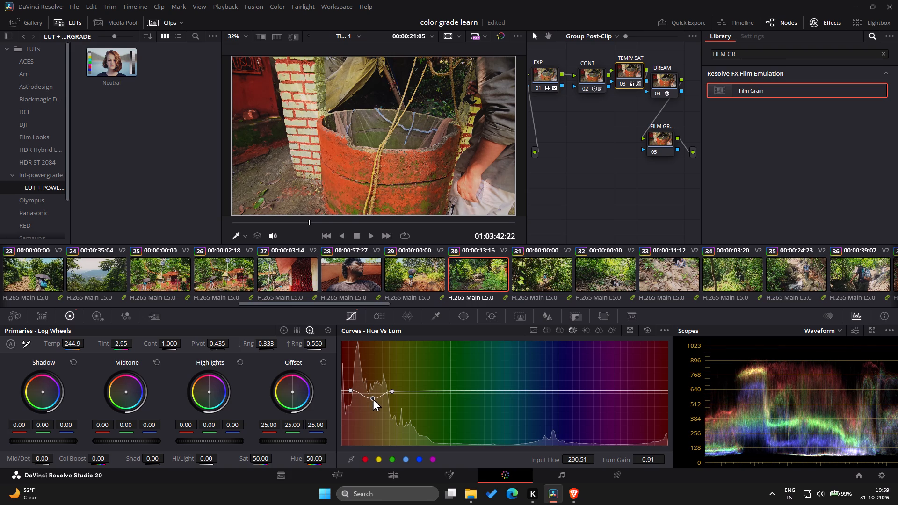
drag(373, 398, 380, 404)
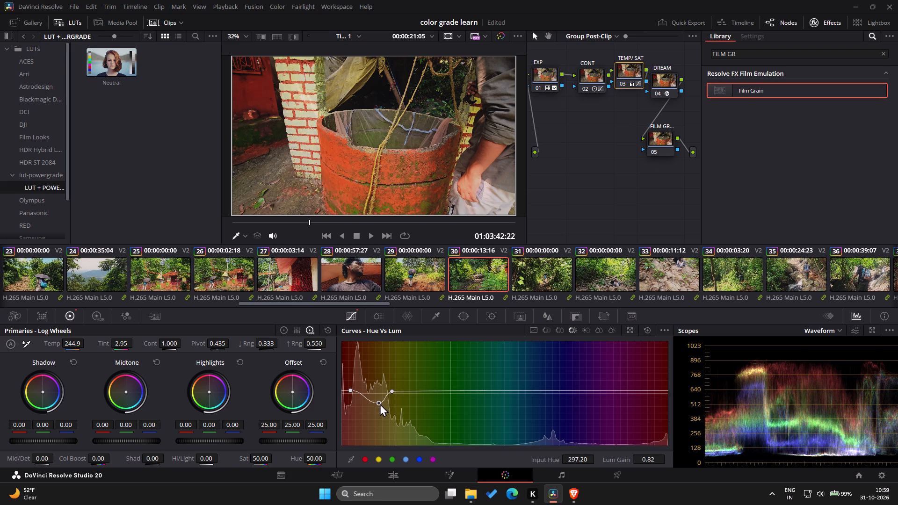
drag(380, 404, 386, 400)
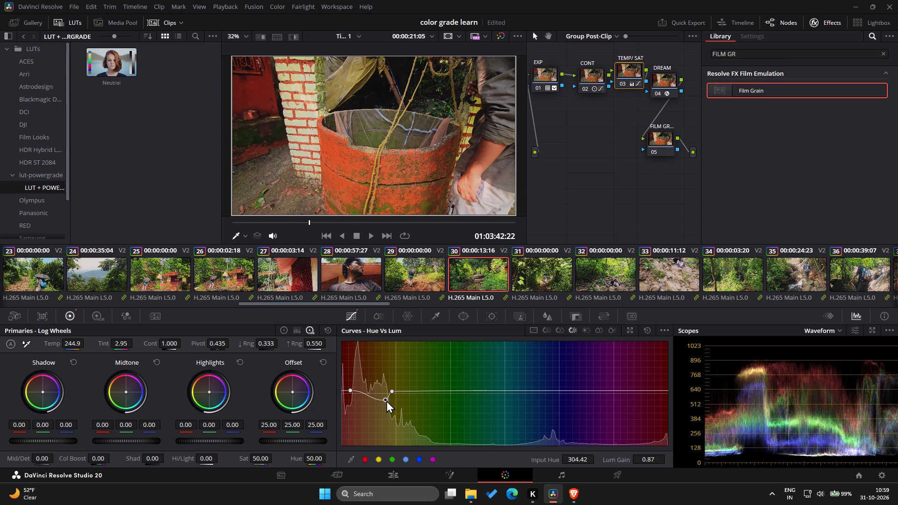
drag(386, 400, 378, 399)
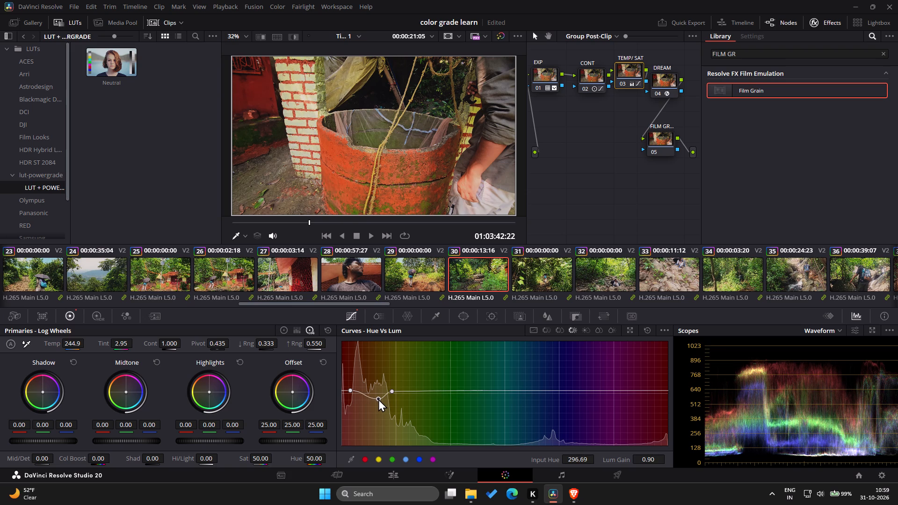
drag(378, 399, 378, 399)
drag(378, 399, 378, 398)
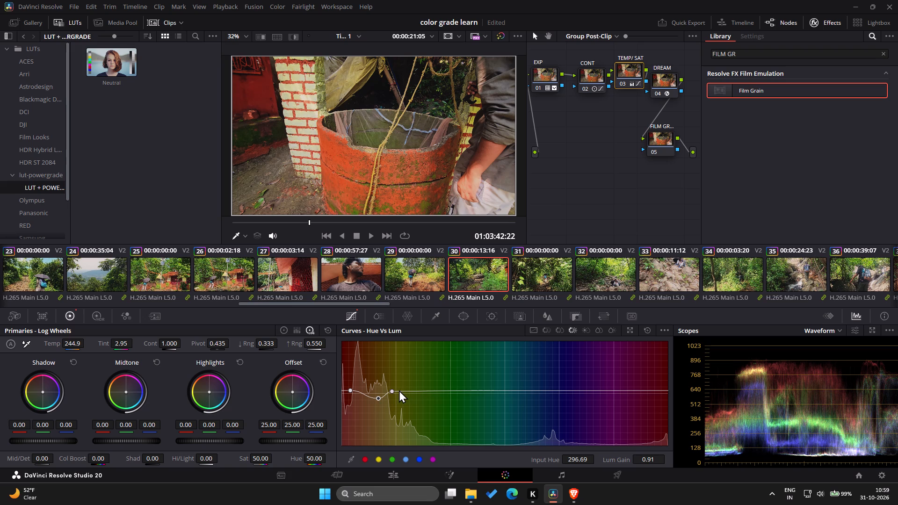
Set the yellow anchor on the Hue Vs Lum curve to input hue about 313 with lum gain 1.00.
click(393, 391)
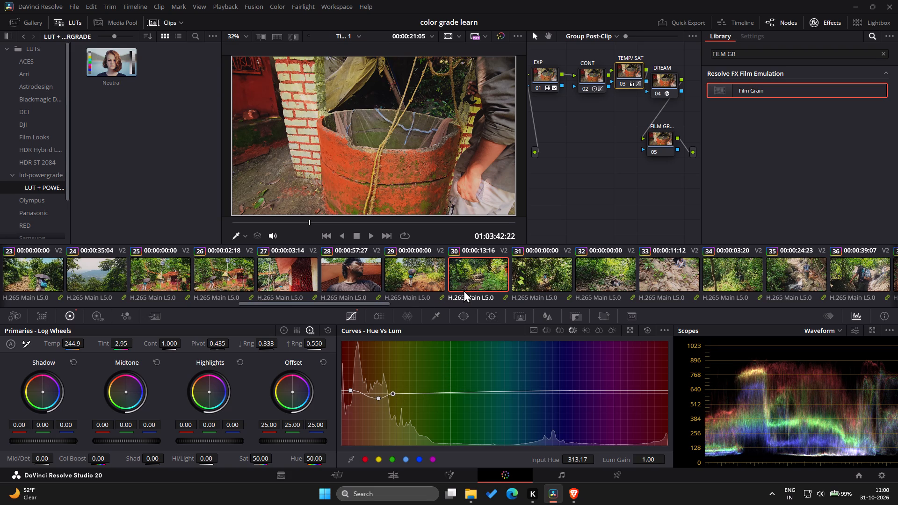
Play clip 30 on to the mossy rock shot and compare it with and without the grade, leaving the grades enabled.
click(369, 235)
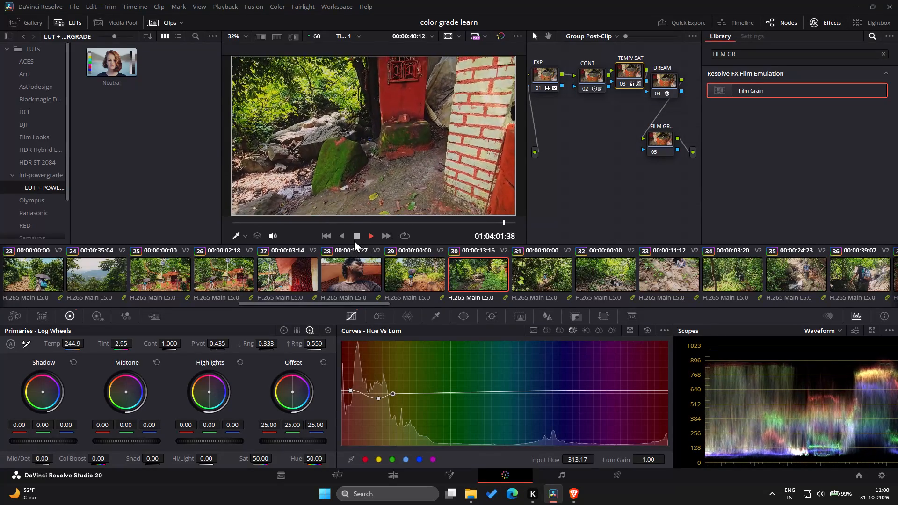
key(space)
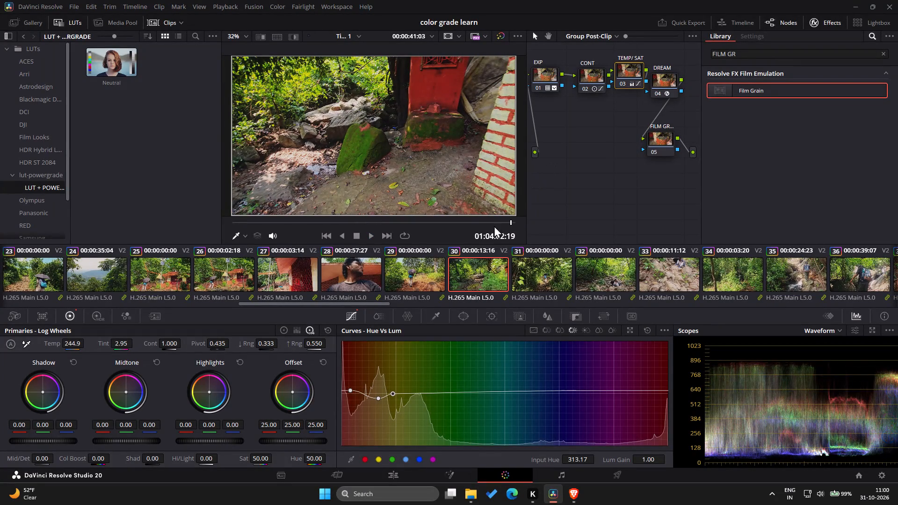
click(500, 33)
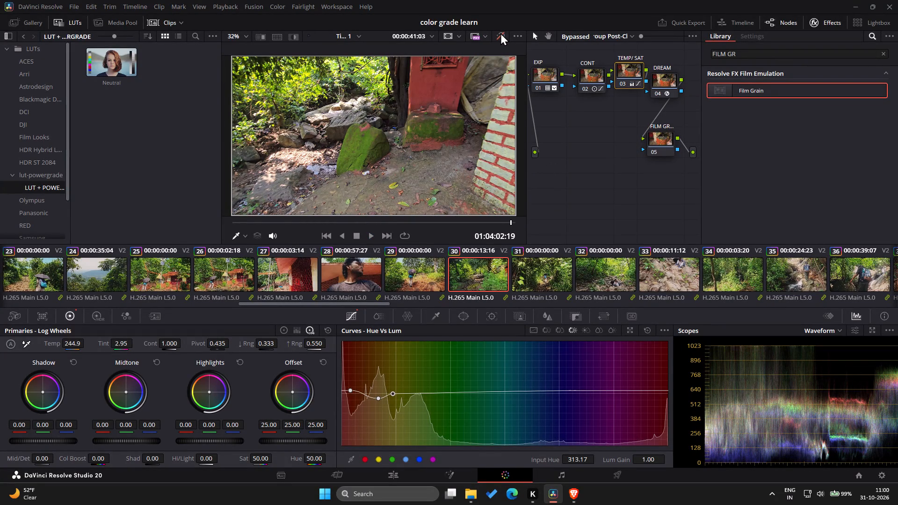
click(500, 33)
click(500, 33)
click(500, 33)
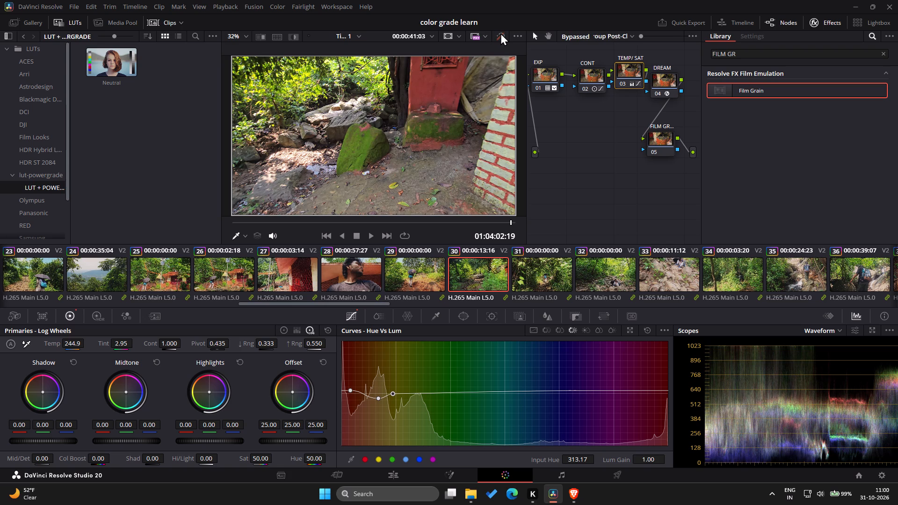
click(500, 33)
click(500, 33)
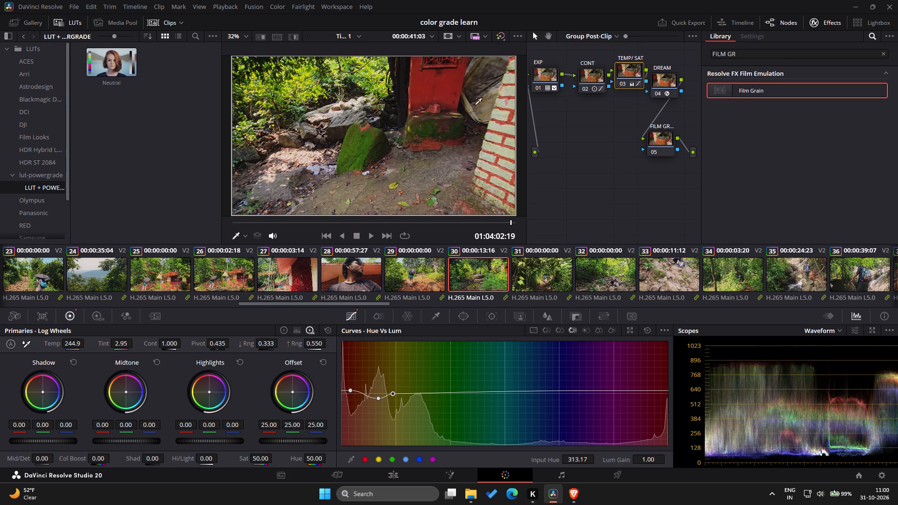
View clip 29, and compare clip 31 with and without its grade, leaving the grades bypassed.
click(422, 279)
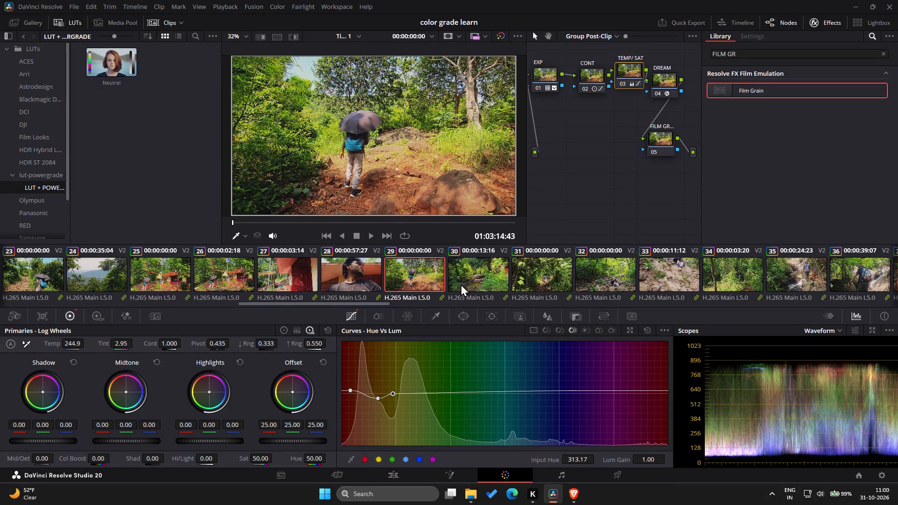
click(566, 278)
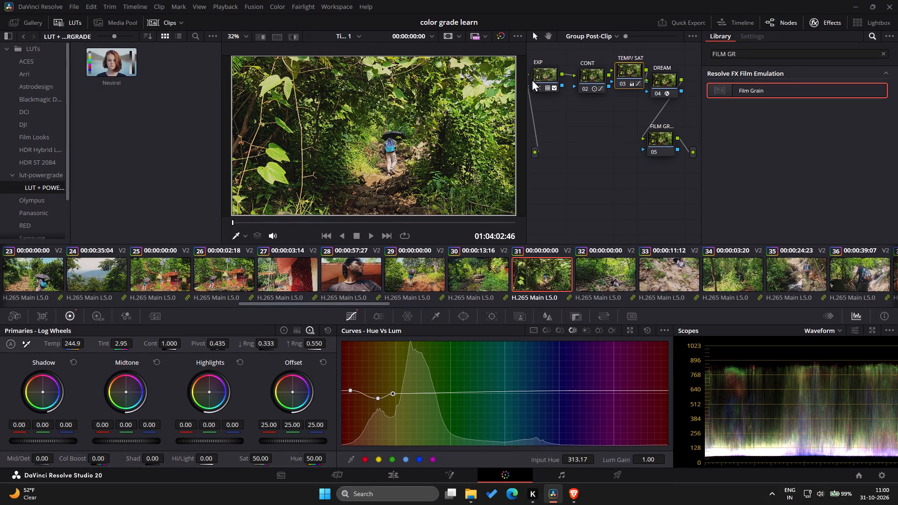
click(502, 34)
click(502, 34)
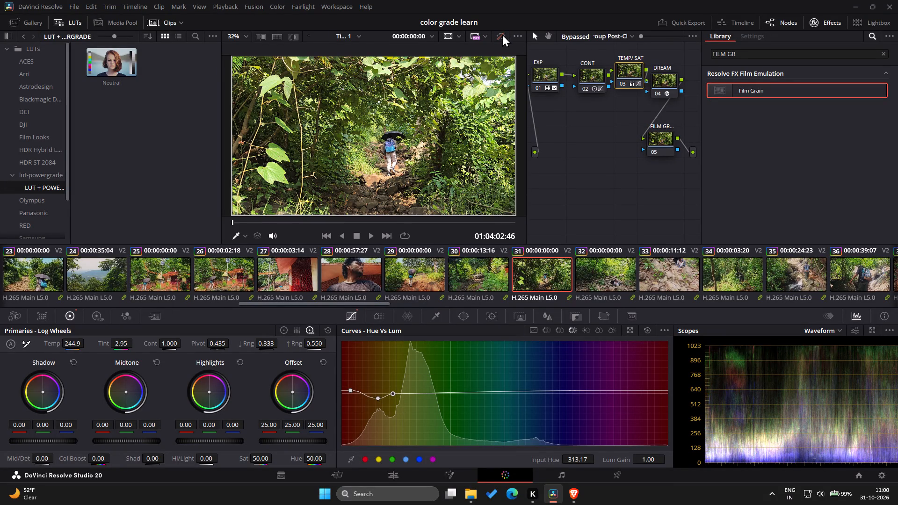
click(502, 34)
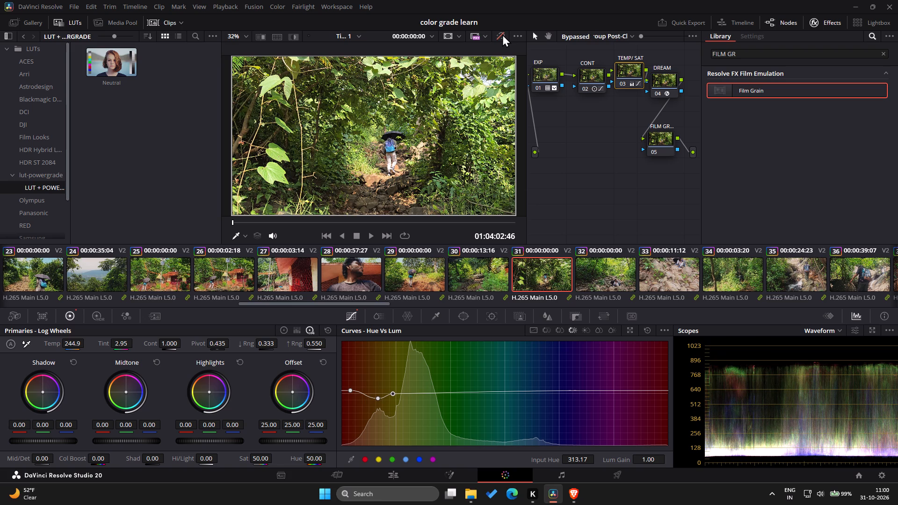
Add Hue Vs Lum points on the TEMP/SAT node at input hues of about 15, 37 and 345, each with lum gain 1.00.
click(635, 77)
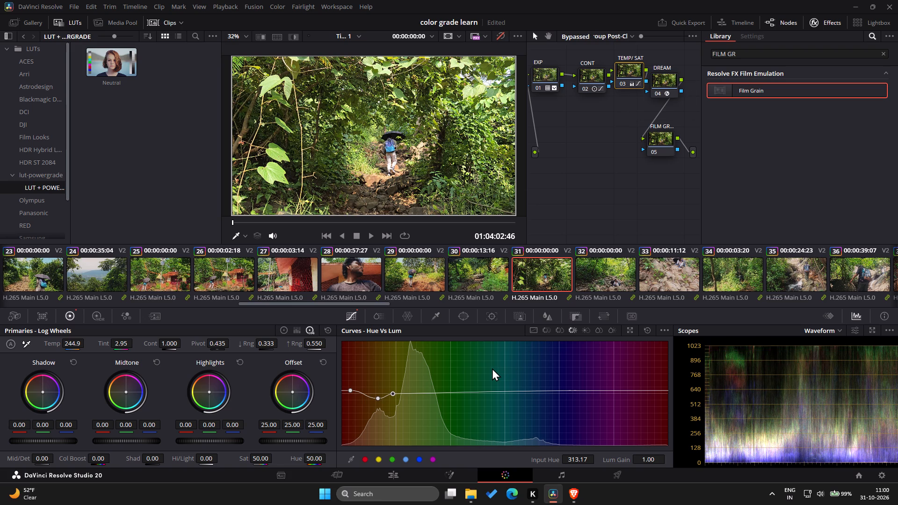
click(449, 393)
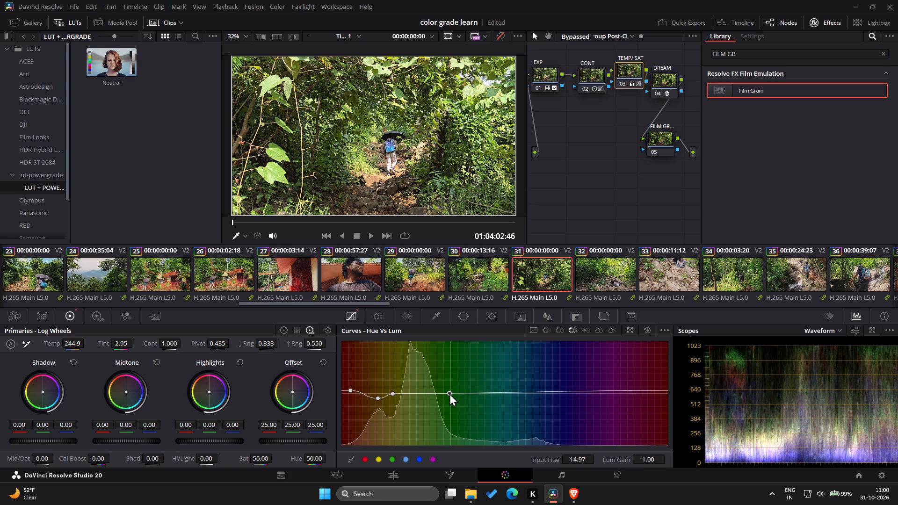
click(469, 393)
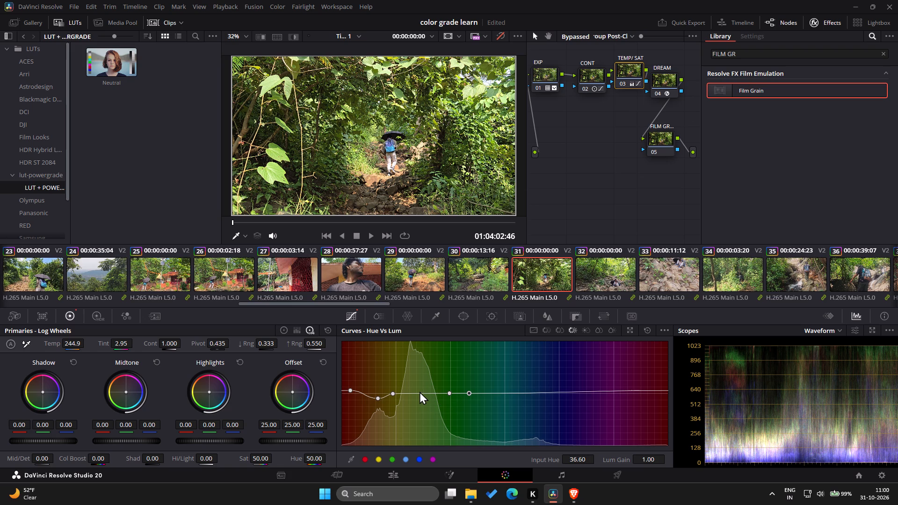
click(423, 391)
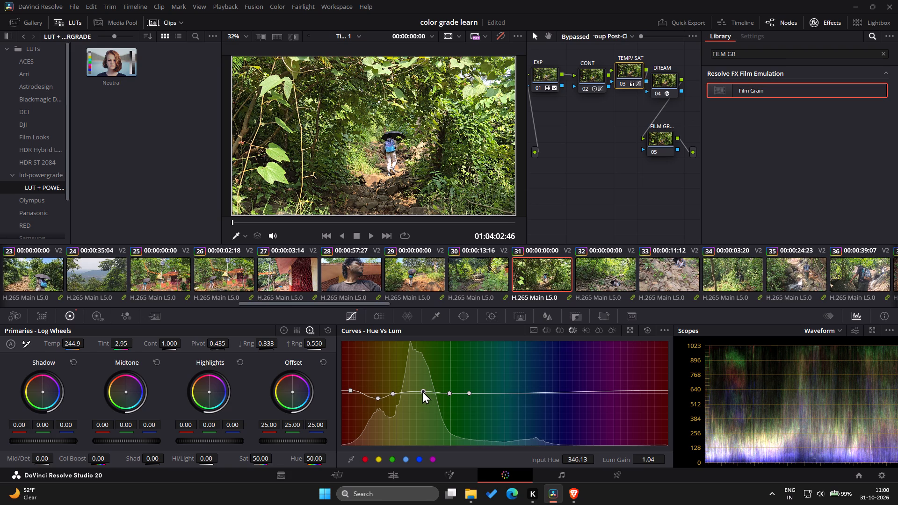
click(422, 391)
Re-enable the grades and move the green Hue Vs Lum point on clip 31 to input hue about 29, lum gain 1.22.
drag(449, 394, 456, 378)
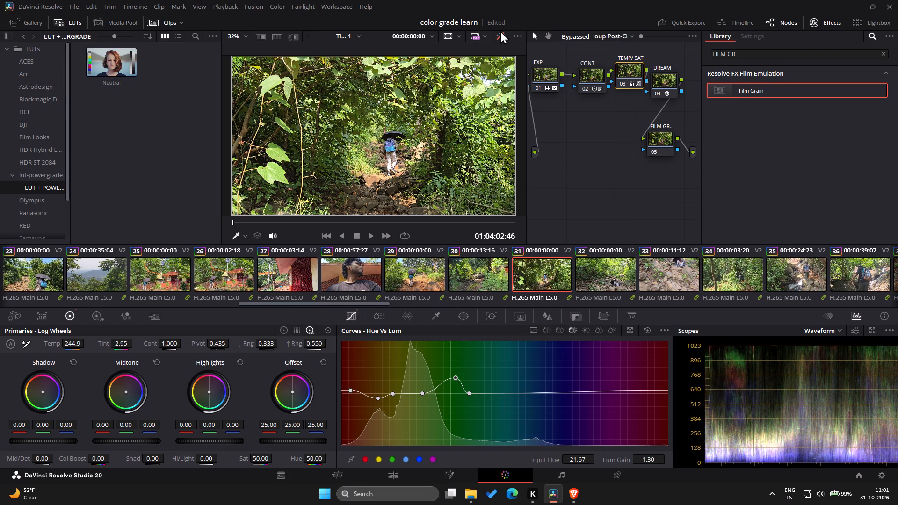
click(500, 31)
click(501, 32)
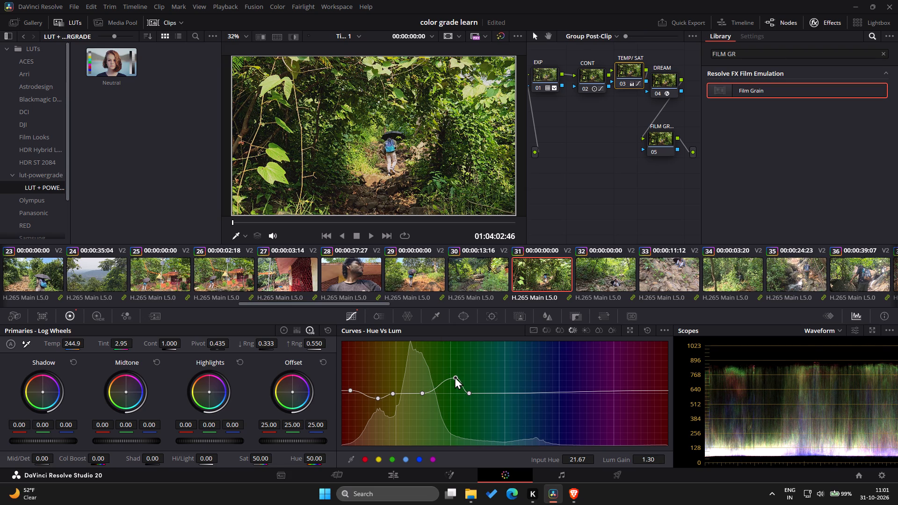
drag(455, 376, 451, 418)
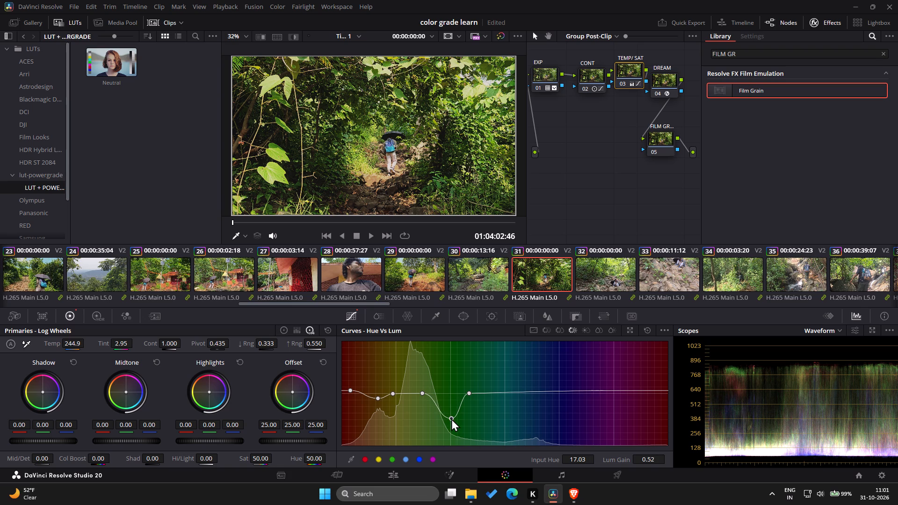
drag(451, 418, 460, 399)
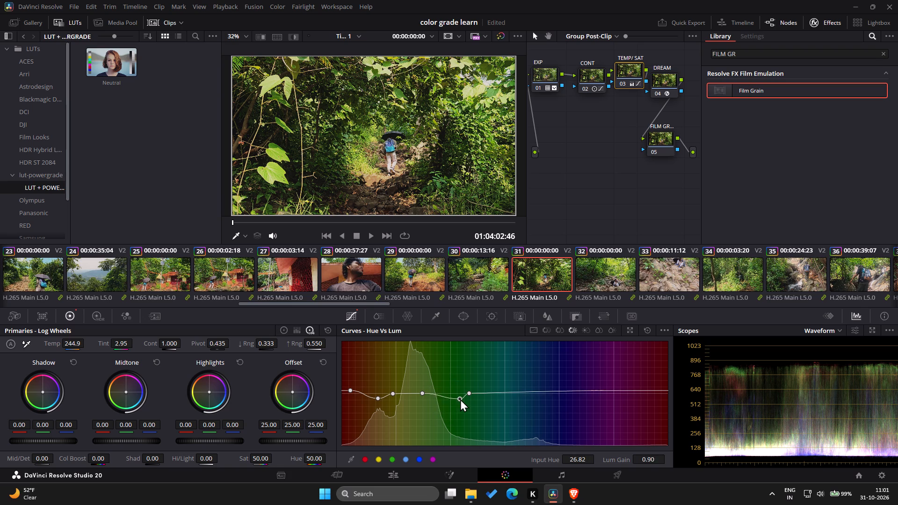
drag(460, 399, 460, 395)
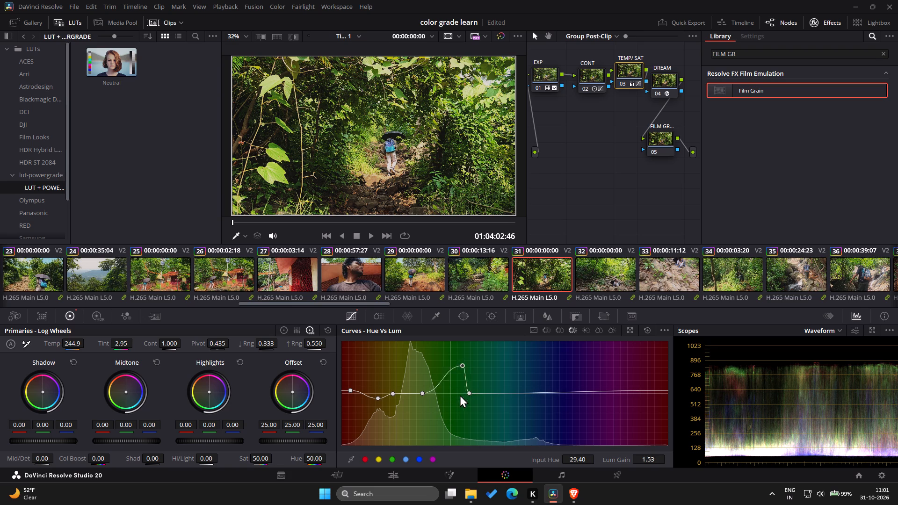
drag(460, 395, 463, 382)
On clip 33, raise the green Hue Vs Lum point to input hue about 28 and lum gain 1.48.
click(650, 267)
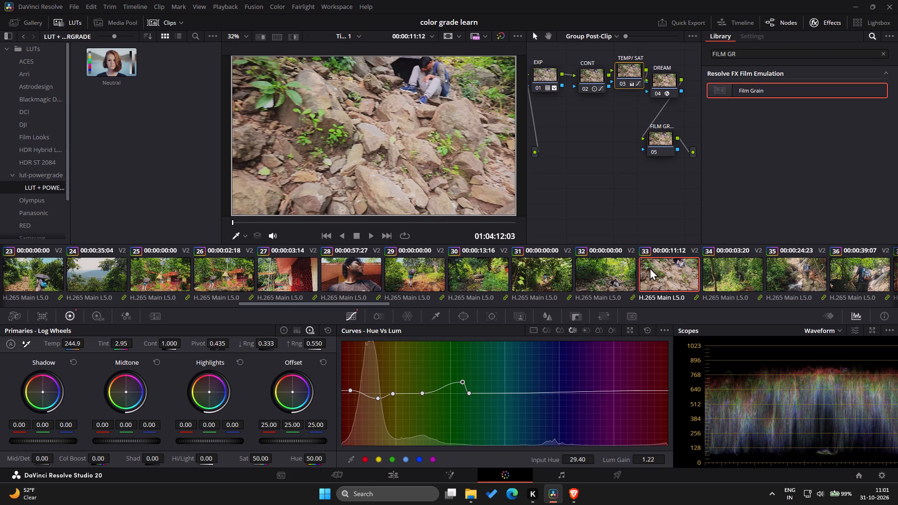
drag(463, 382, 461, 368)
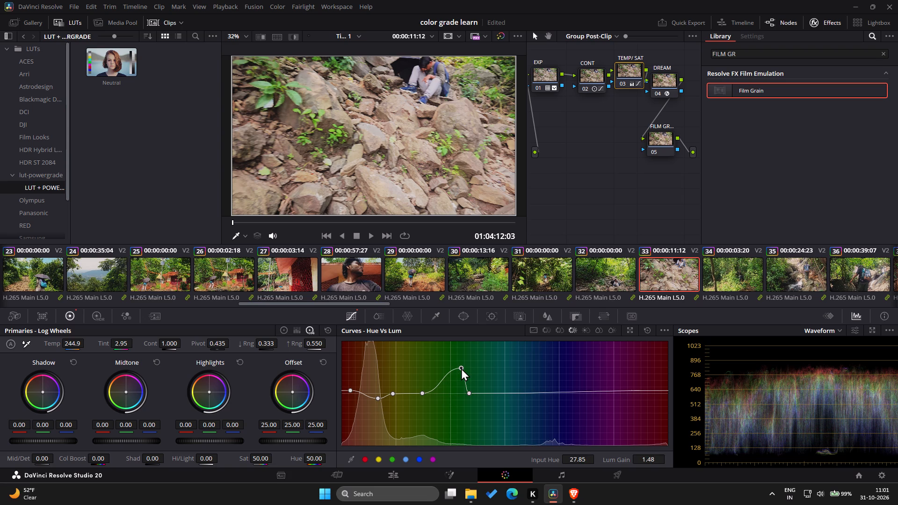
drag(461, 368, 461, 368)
On clip 26, adjust the green Hue Vs Lum point up and down, settling at input hue about 13 and lum gain 1.08.
click(223, 274)
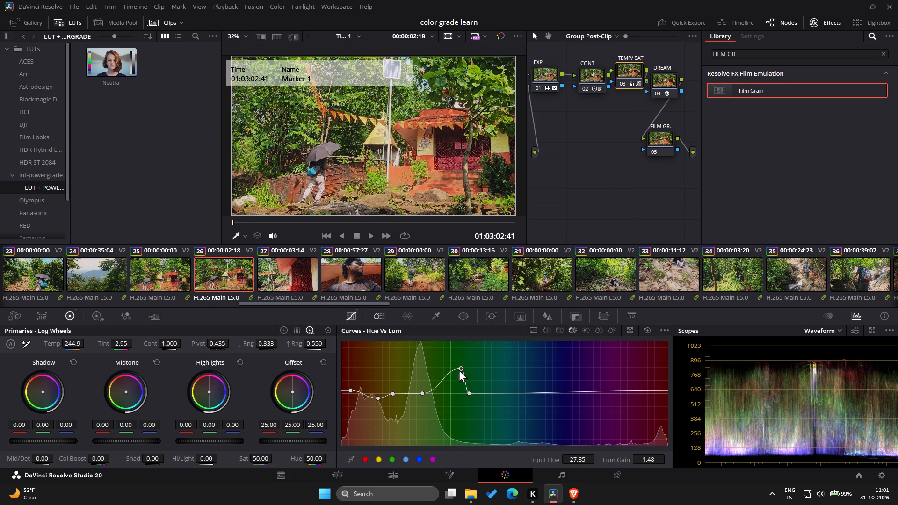
drag(460, 367, 482, 368)
drag(482, 368, 493, 372)
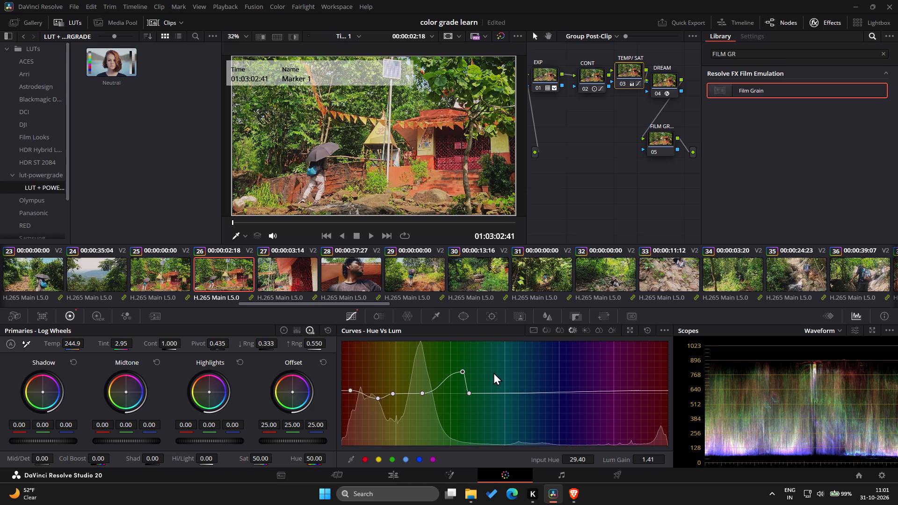
drag(493, 372, 454, 379)
drag(454, 379, 483, 436)
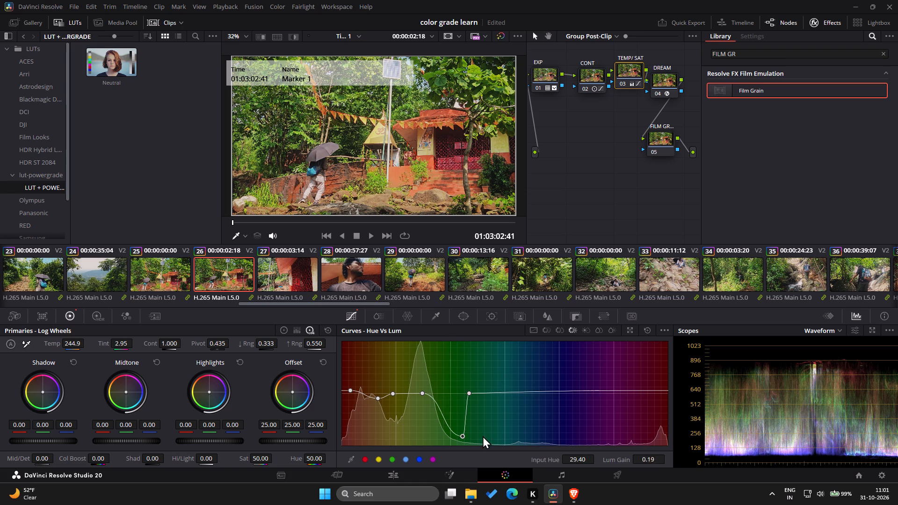
drag(483, 436, 459, 400)
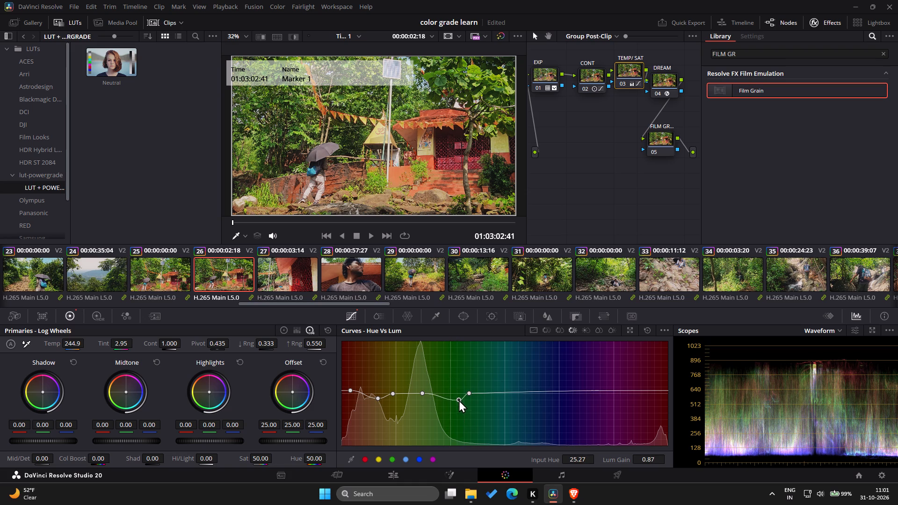
drag(459, 400, 456, 374)
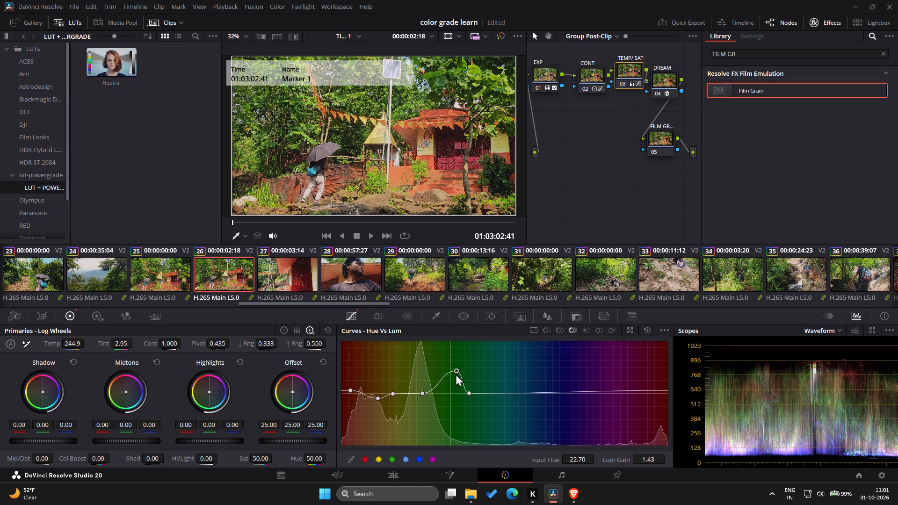
drag(456, 374, 448, 389)
On clip 25, reduce the TEMP/SAT node's saturation to 42.90.
click(146, 273)
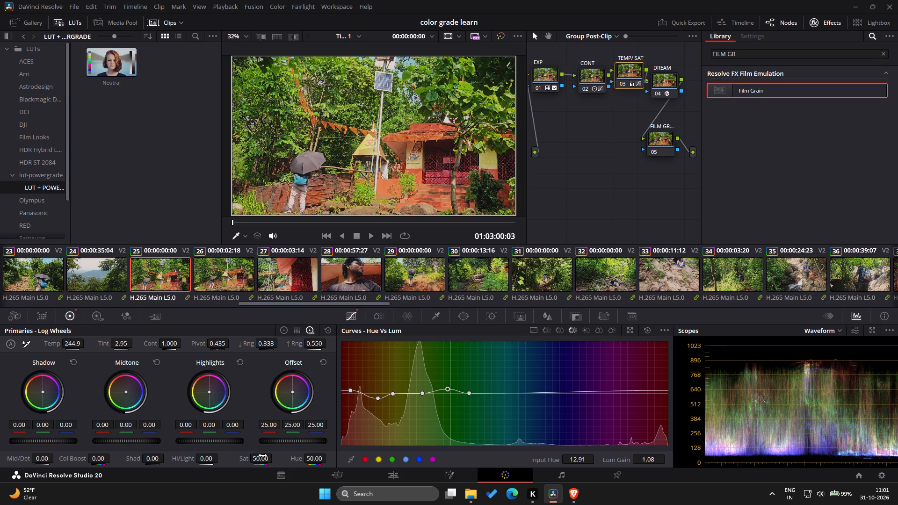
drag(260, 461, 203, 460)
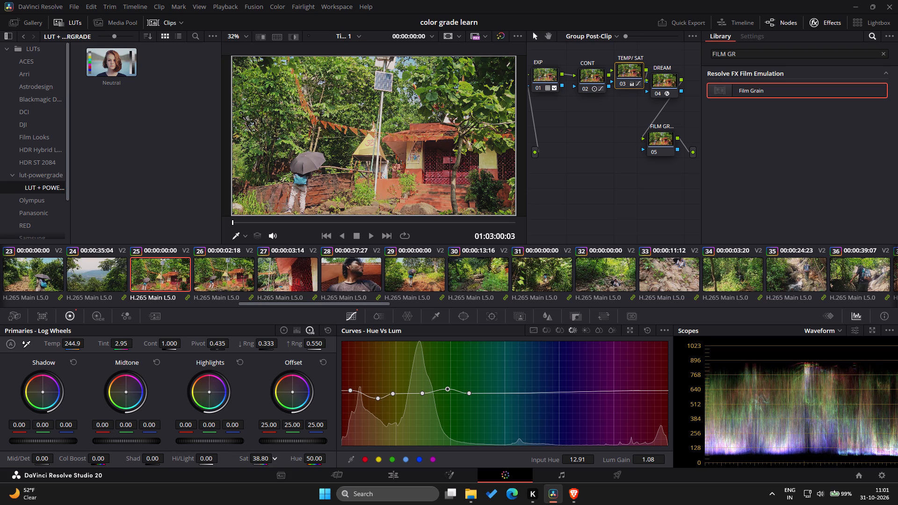
drag(203, 460, 207, 460)
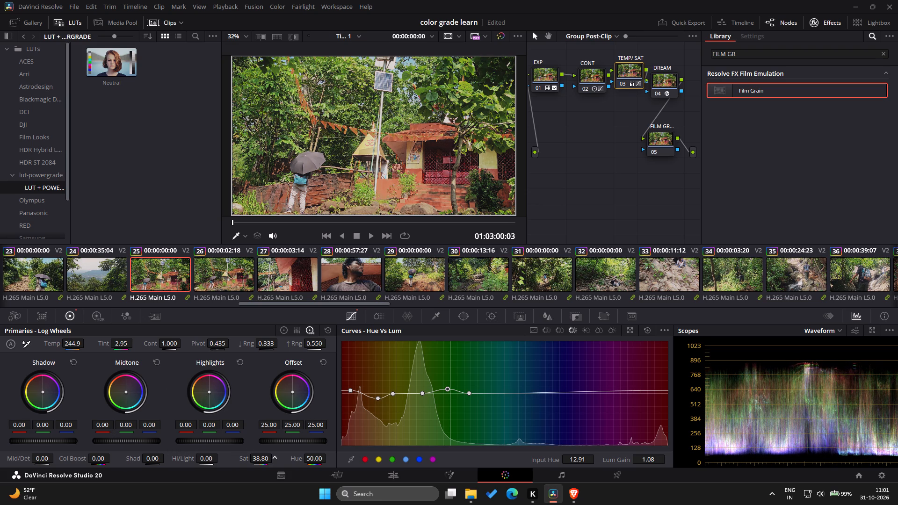
drag(207, 460, 219, 461)
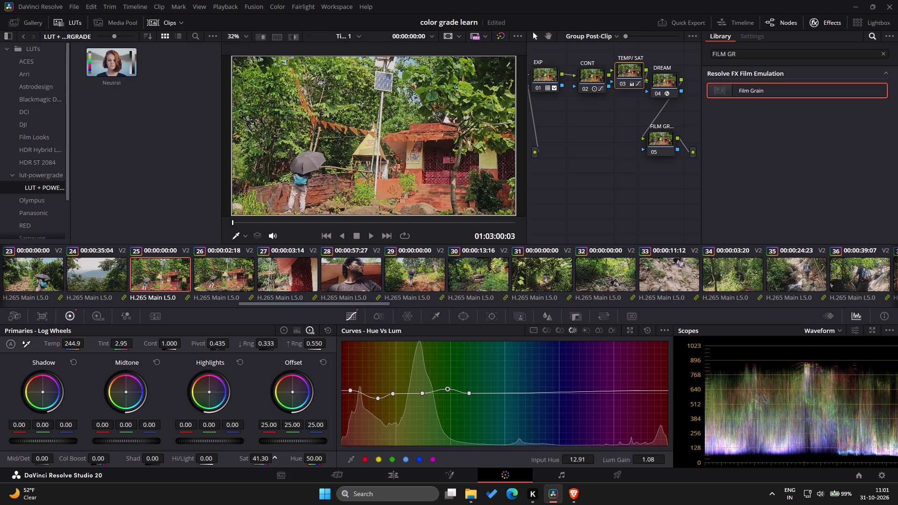
drag(219, 461, 226, 462)
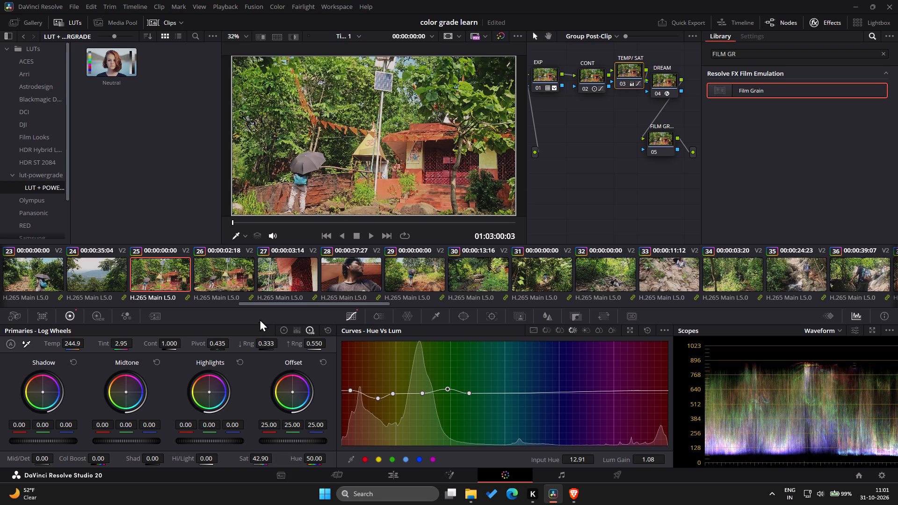
click(614, 173)
Review the grade on clips 23, 49 and 50, and play from clip 50 on into clip 52.
click(23, 273)
scroll(23, 273, right, 2)
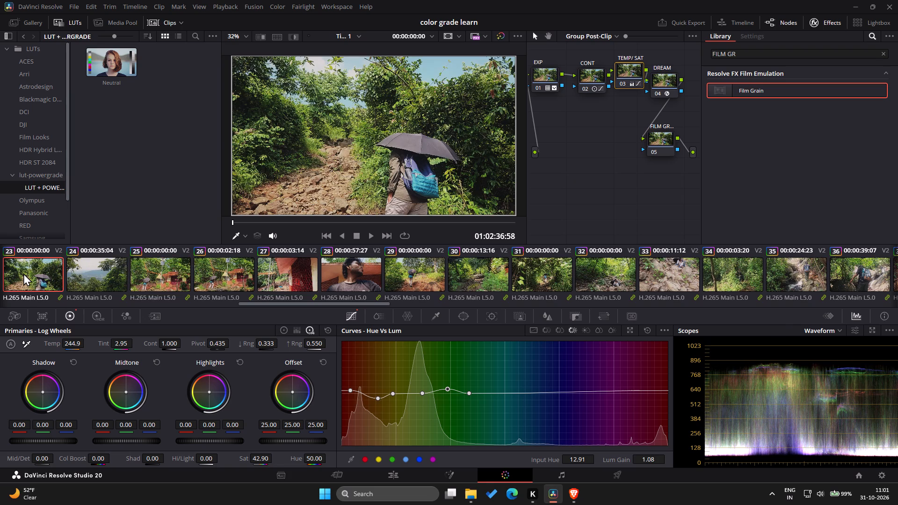
scroll(23, 273, right, 1)
scroll(23, 273, left, 2)
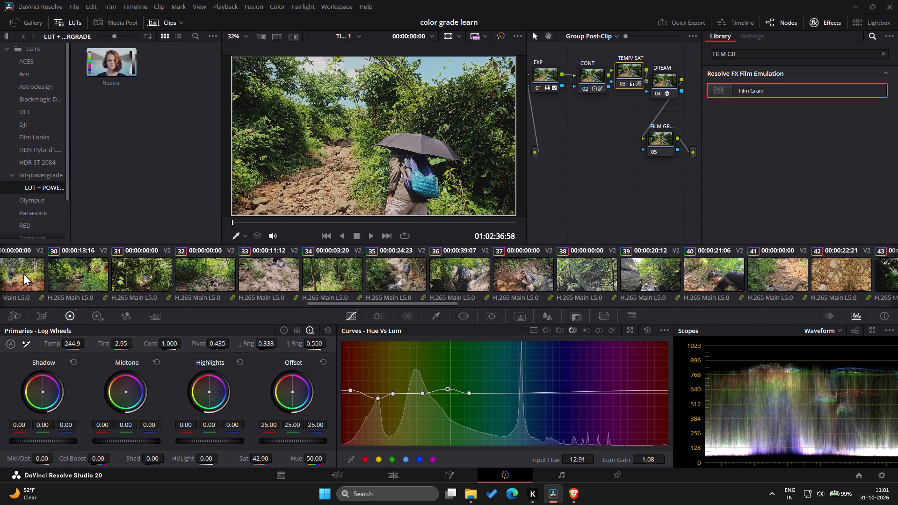
scroll(23, 273, left, 1)
click(20, 277)
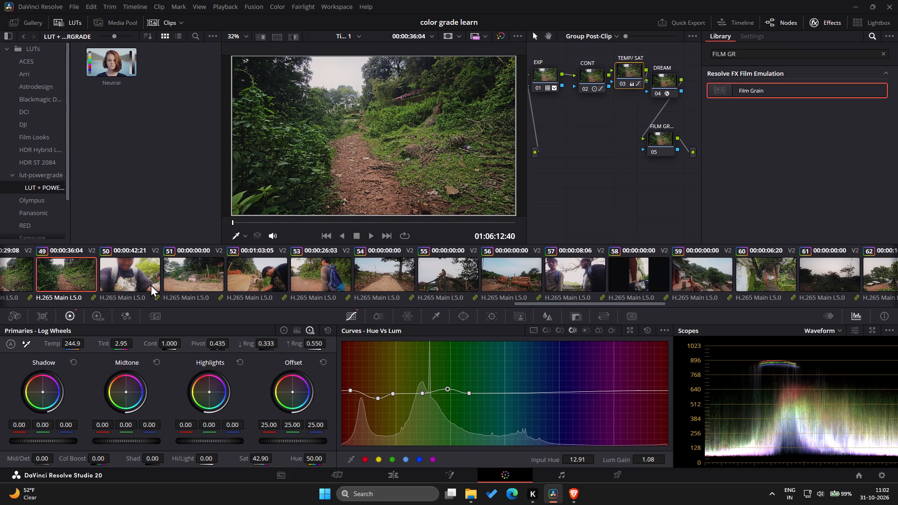
click(141, 273)
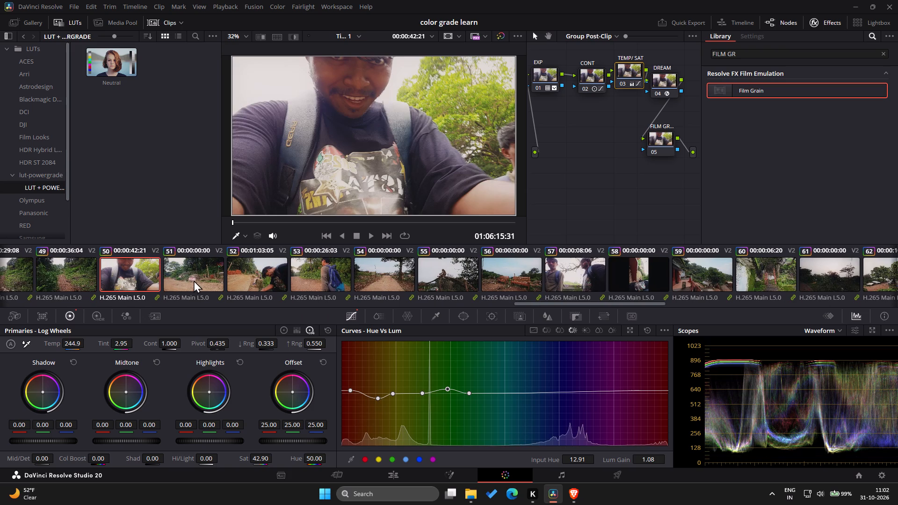
click(373, 236)
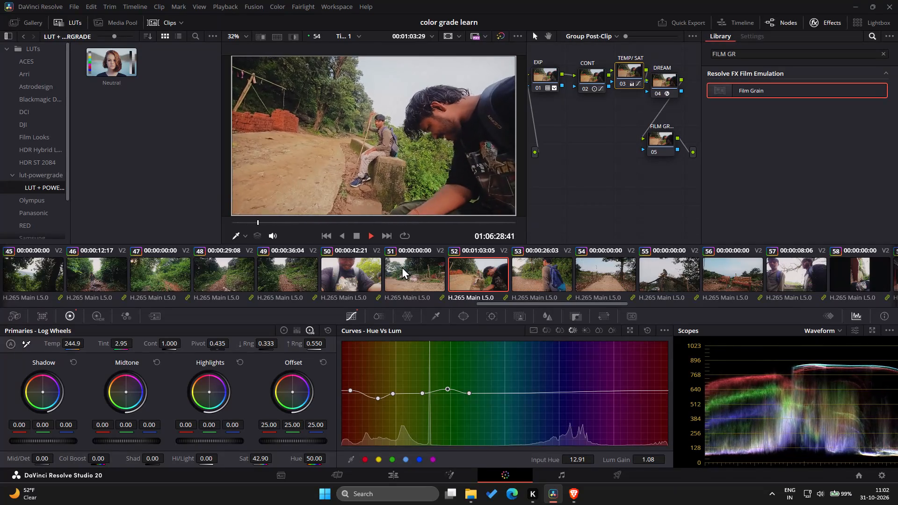
key(space)
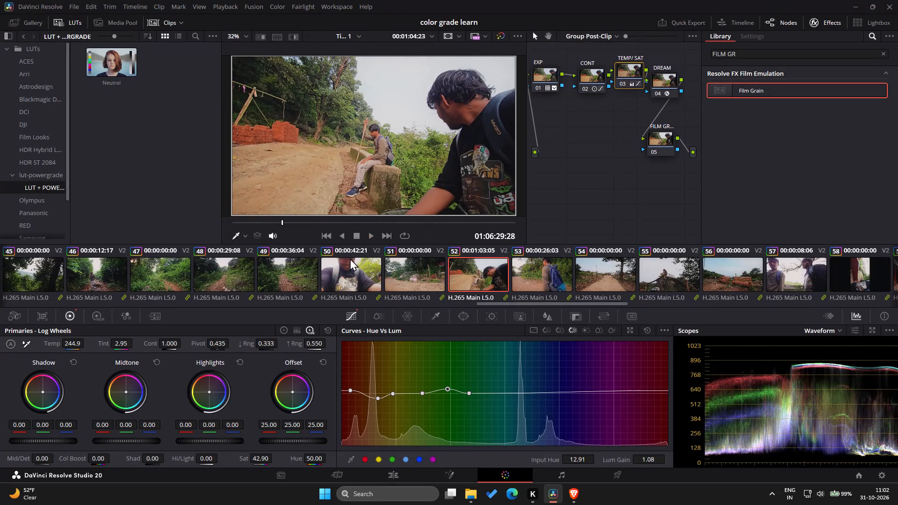
Compare clip 52 with and without its grade, leaving the grades enabled.
click(506, 35)
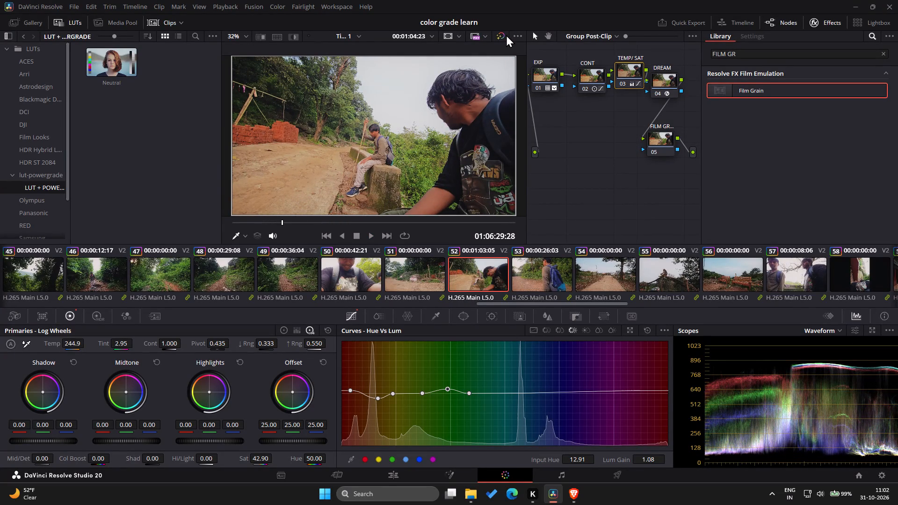
click(499, 35)
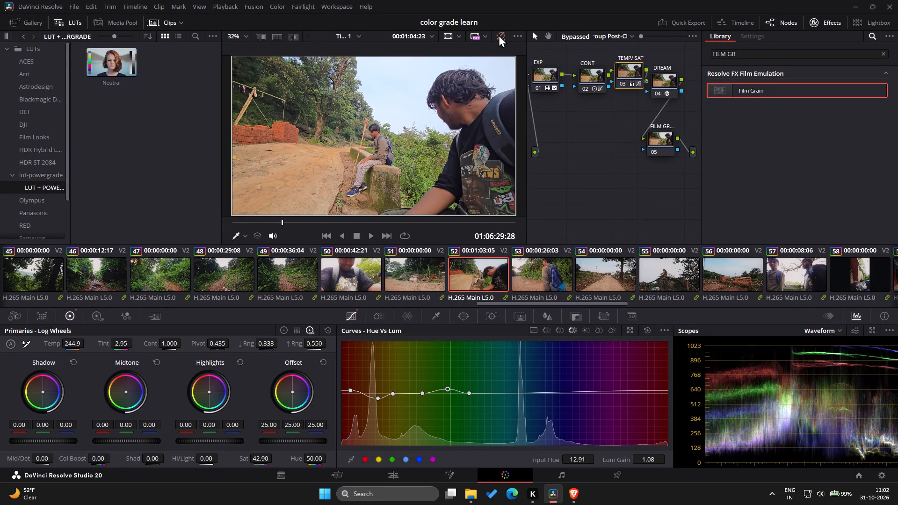
click(499, 35)
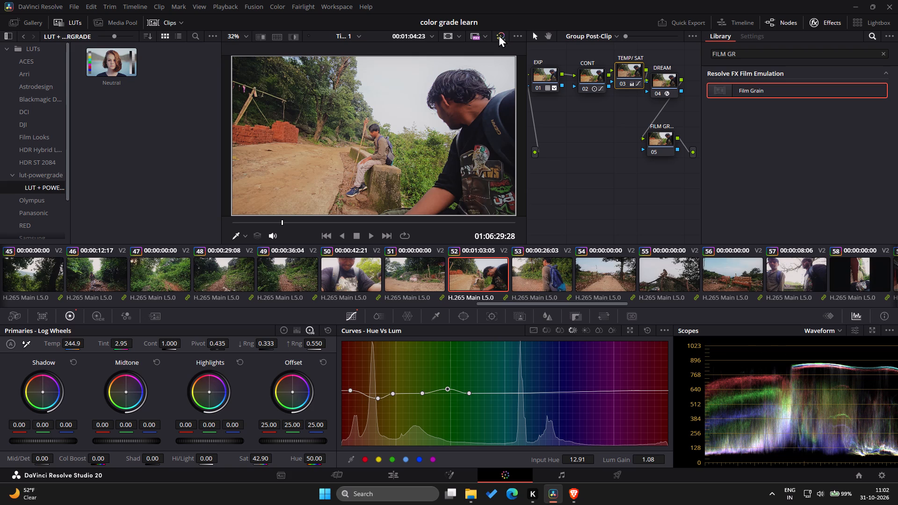
click(499, 35)
click(499, 35)
View clip 53 and compare it with and without its grade, leaving the grades bypassed.
click(543, 274)
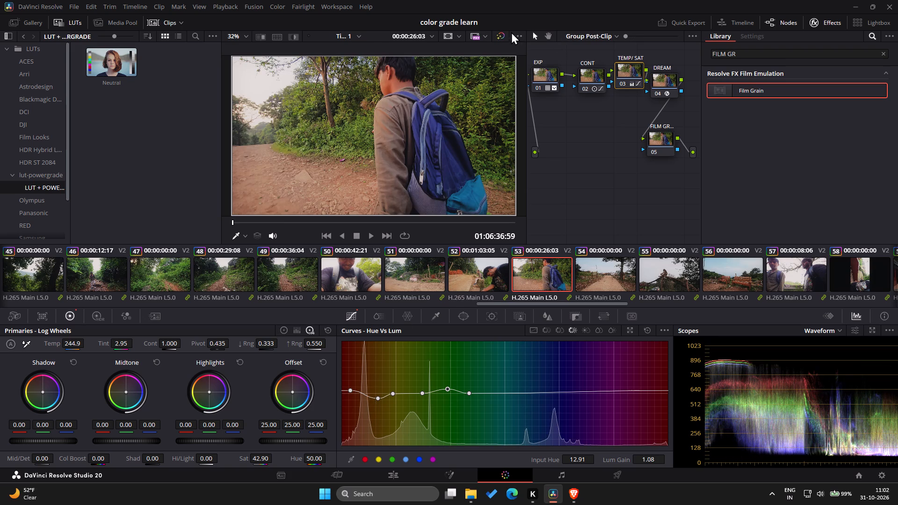
click(503, 32)
click(503, 32)
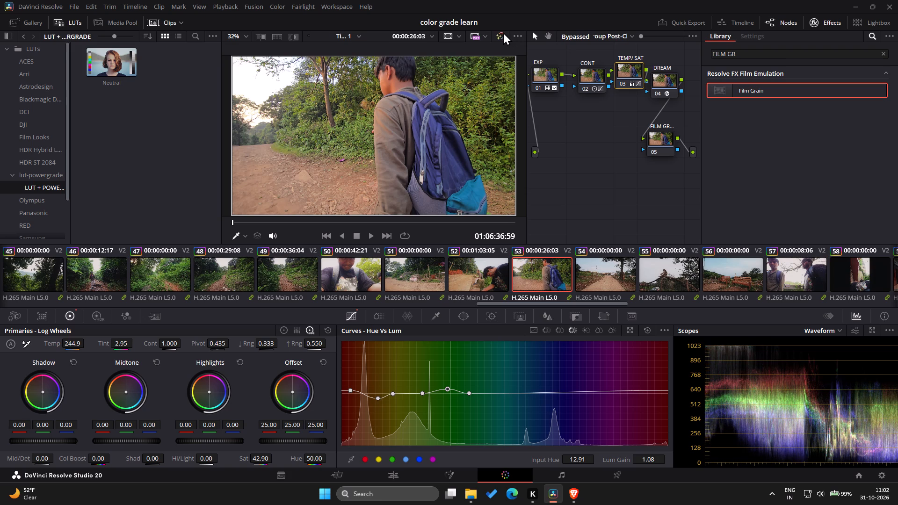
click(503, 32)
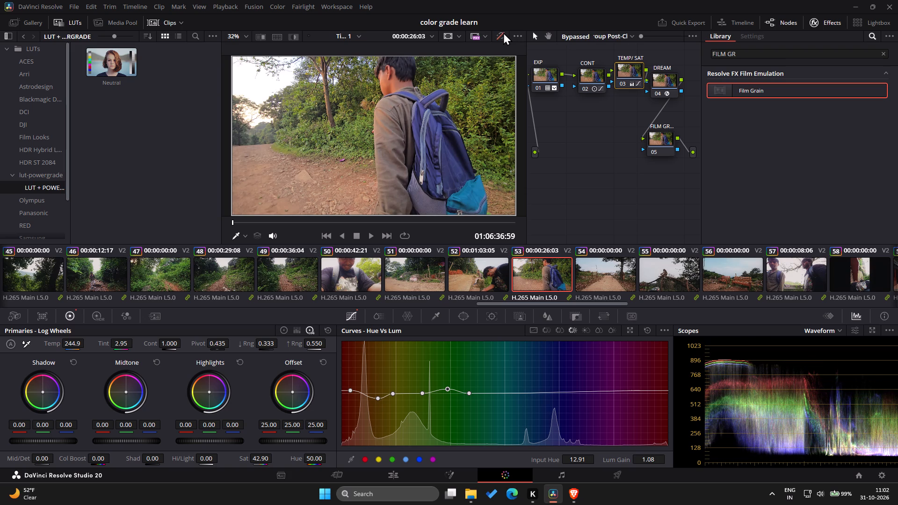
Re-enable the grades and set the TEMP/SAT node's saturation to 43.20 with clip 53 in view.
click(503, 32)
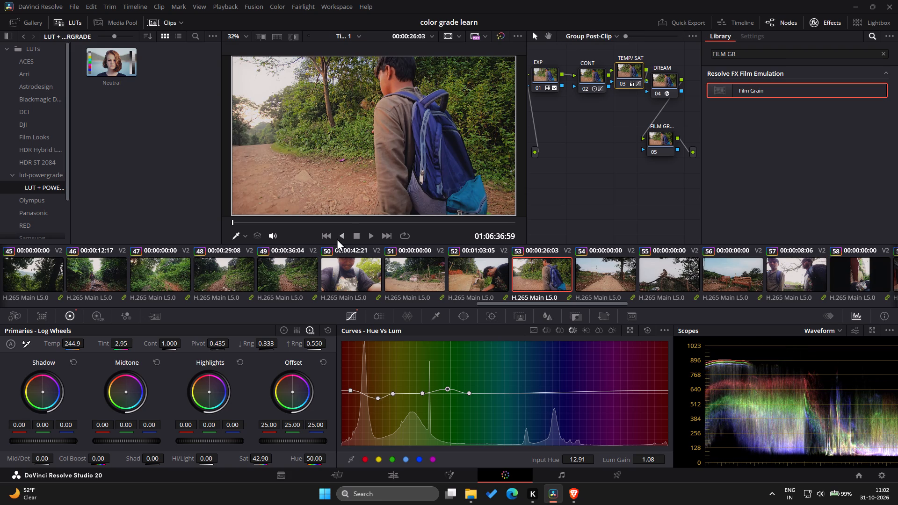
drag(256, 459, 266, 460)
drag(266, 460, 251, 462)
drag(251, 462, 258, 463)
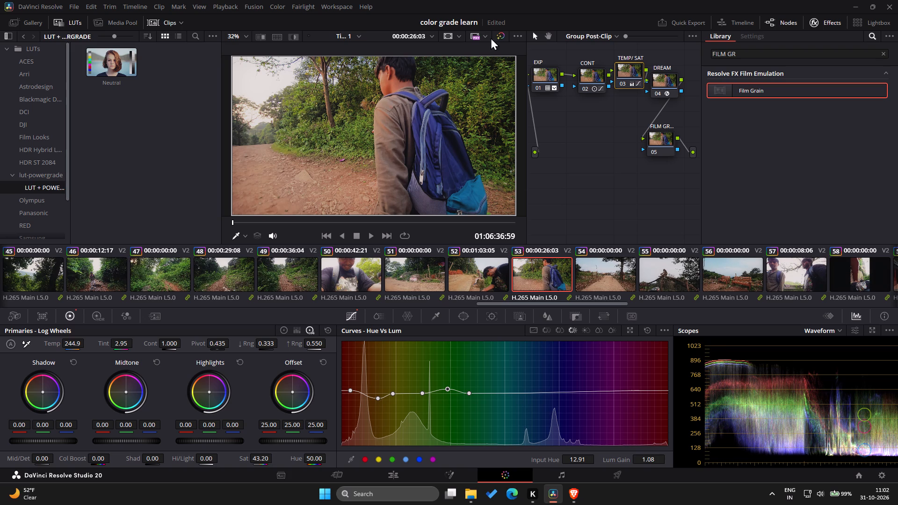
Compare clip 53 with and without its grade, leaving the grades enabled.
click(502, 36)
click(502, 36)
Review the grade on clips 64, 66, 67, 68, 69 and 74, and return to the first clips of the timeline.
scroll(514, 280, left, 3)
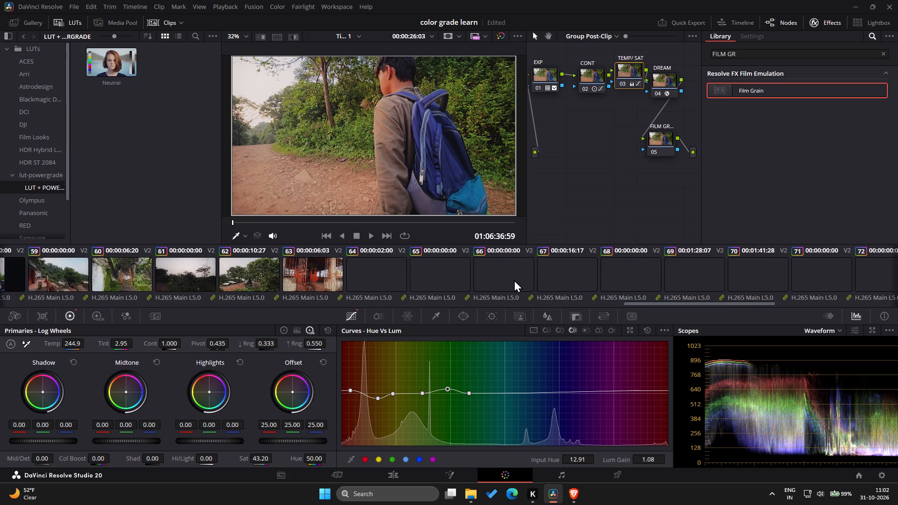
scroll(514, 280, left, 1)
click(251, 285)
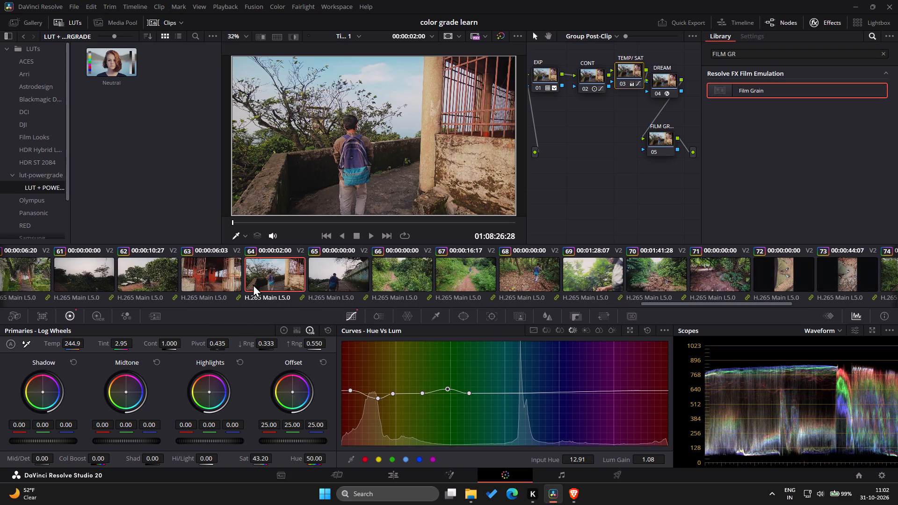
click(391, 270)
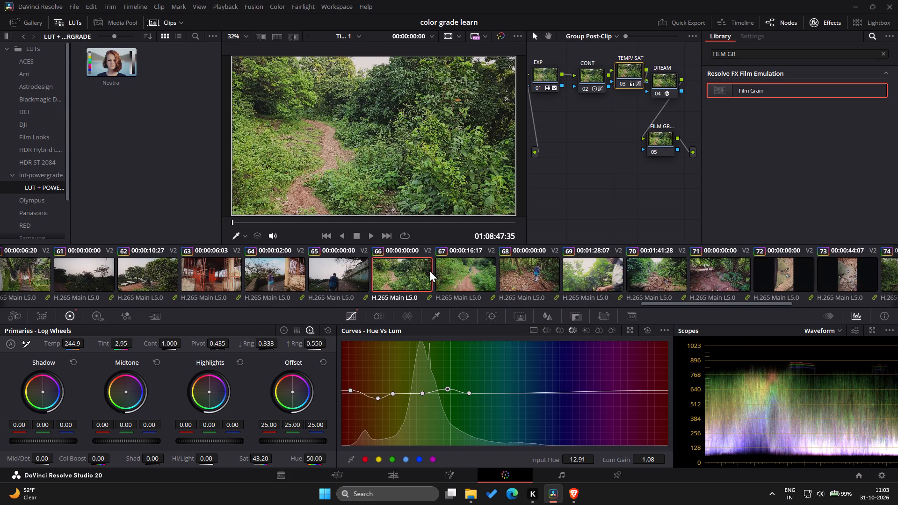
click(447, 270)
click(545, 273)
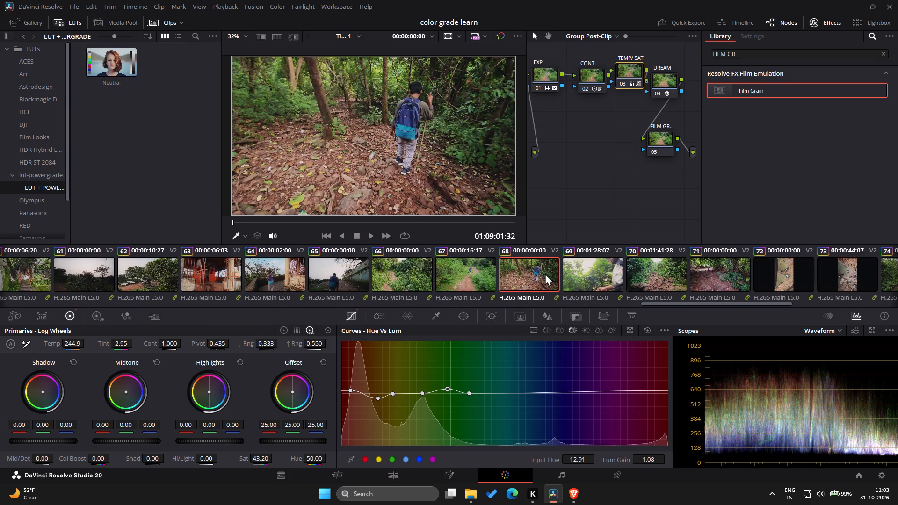
click(588, 270)
scroll(588, 270, left, 3)
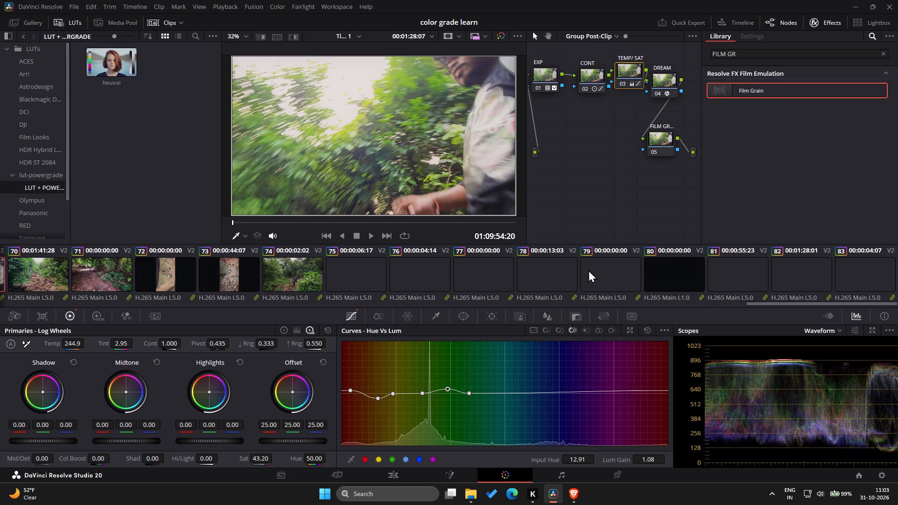
click(299, 286)
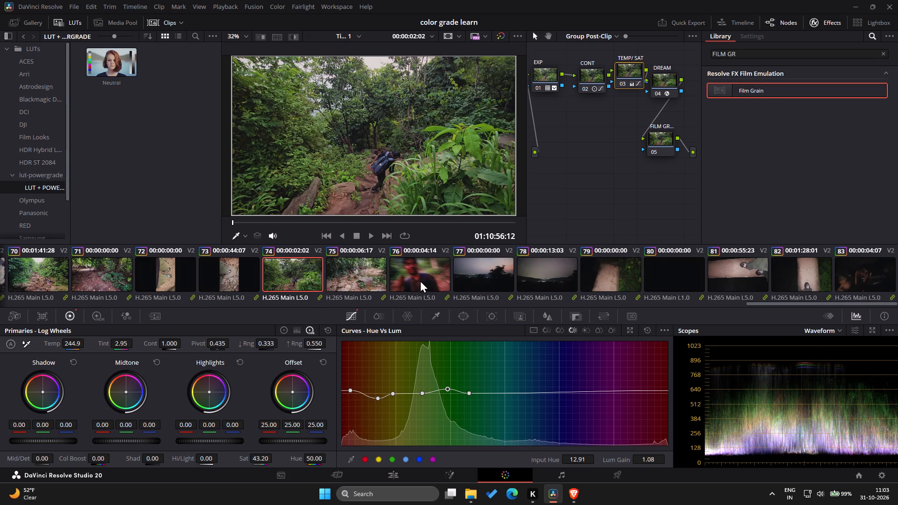
scroll(427, 279, left, 2)
scroll(369, 278, right, 5)
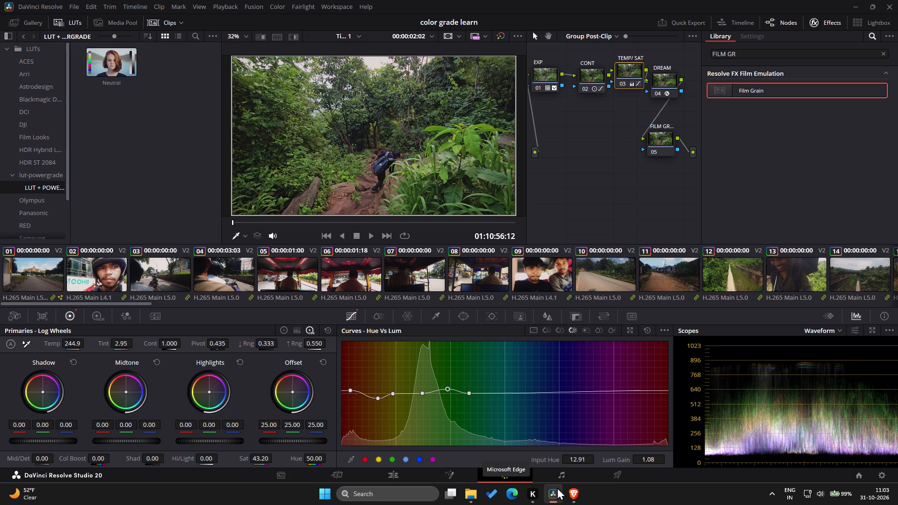
Switch to Brave, open the video "Copy This Colour Grade, It'll Make Your Videos Look Like Movies", expand its description, watch the opening and pause it.
click(566, 454)
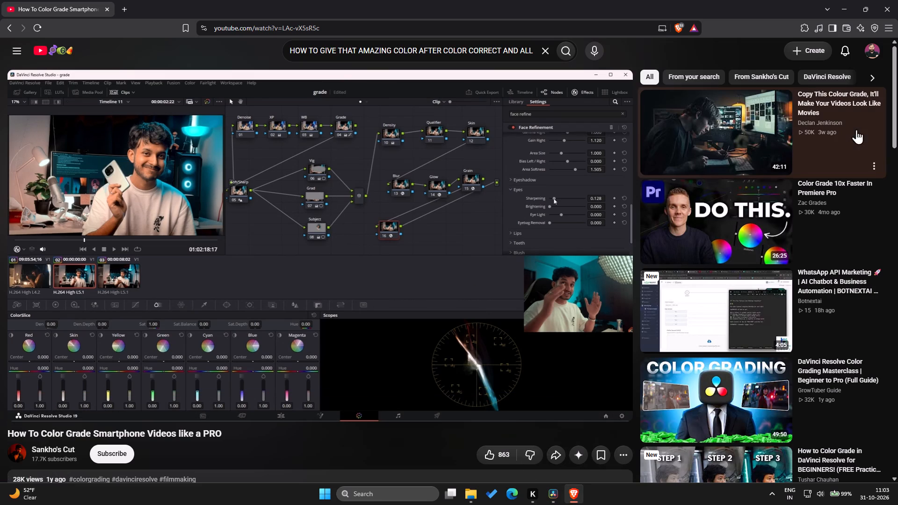
click(720, 119)
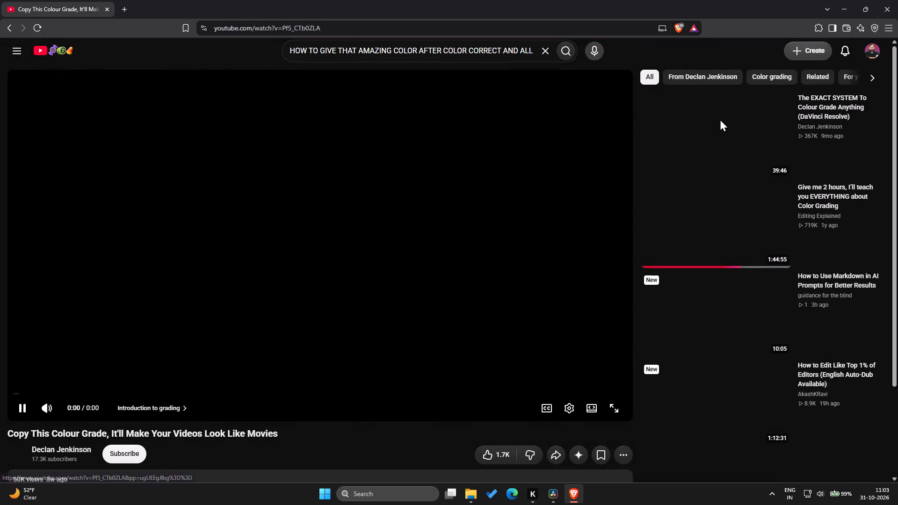
scroll(426, 293, down, 1)
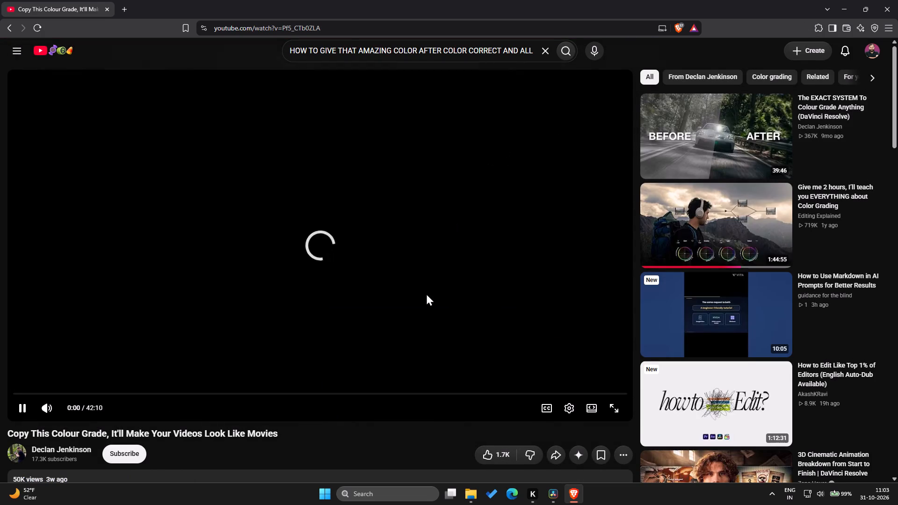
scroll(426, 293, down, 1)
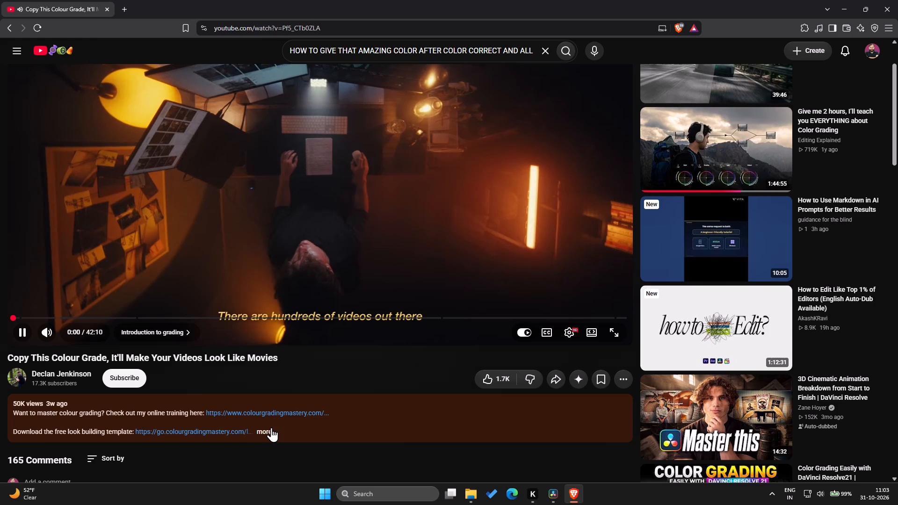
click(268, 434)
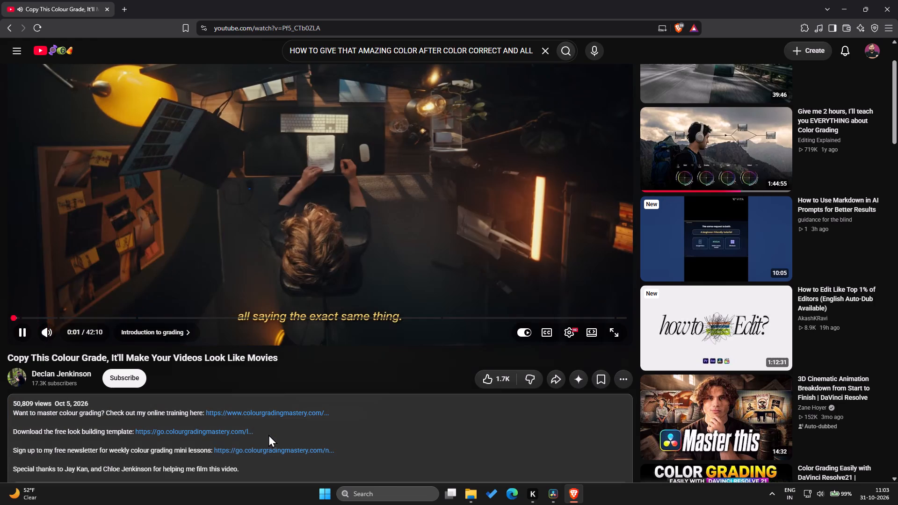
scroll(231, 447, down, 1)
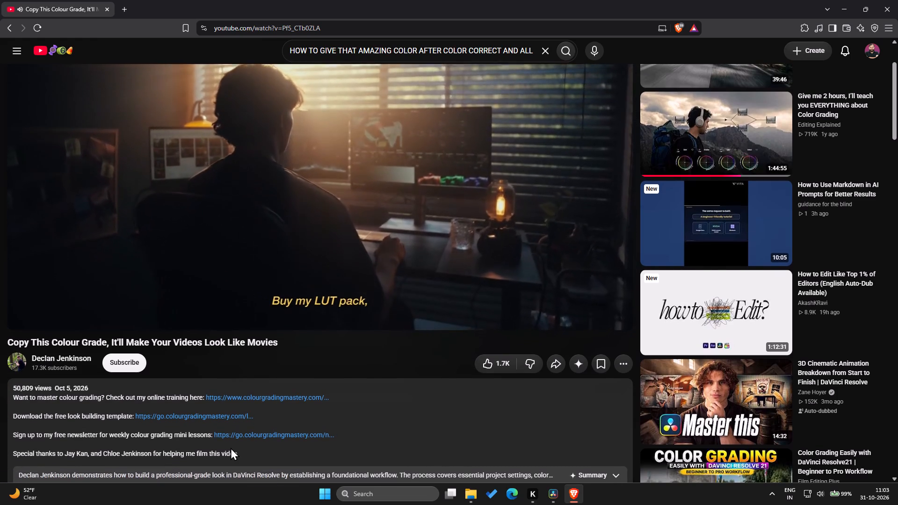
scroll(231, 447, down, 3)
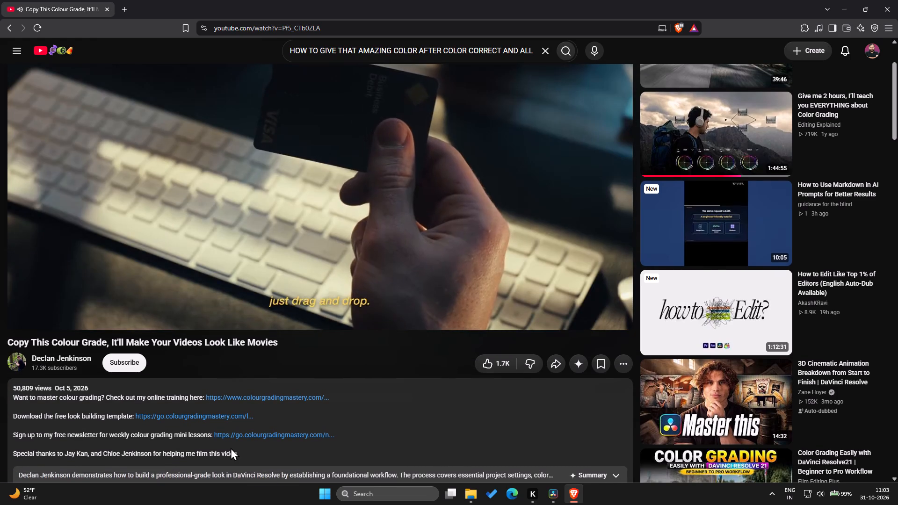
scroll(231, 447, down, 2)
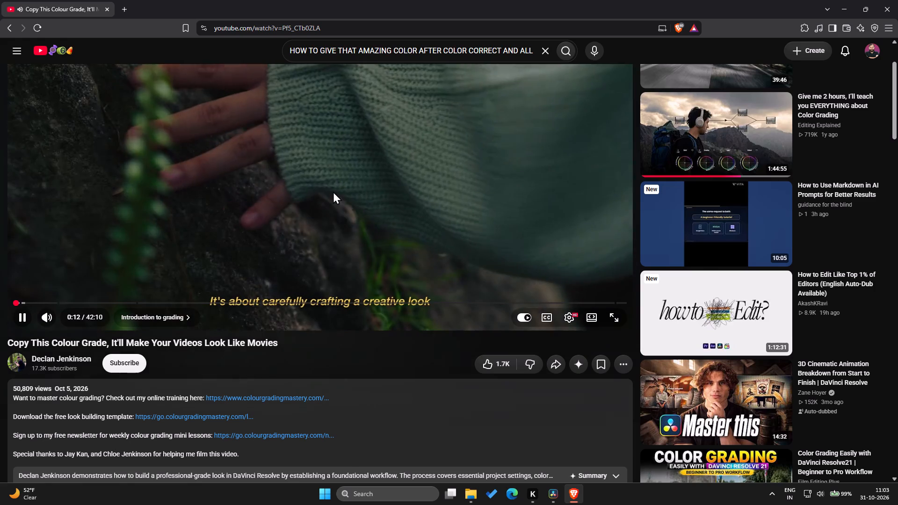
scroll(335, 191, up, 1)
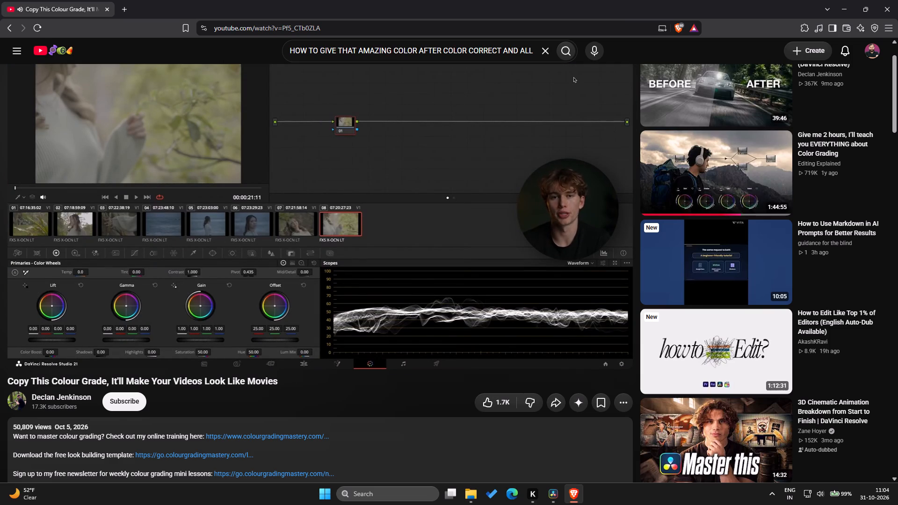
key(space)
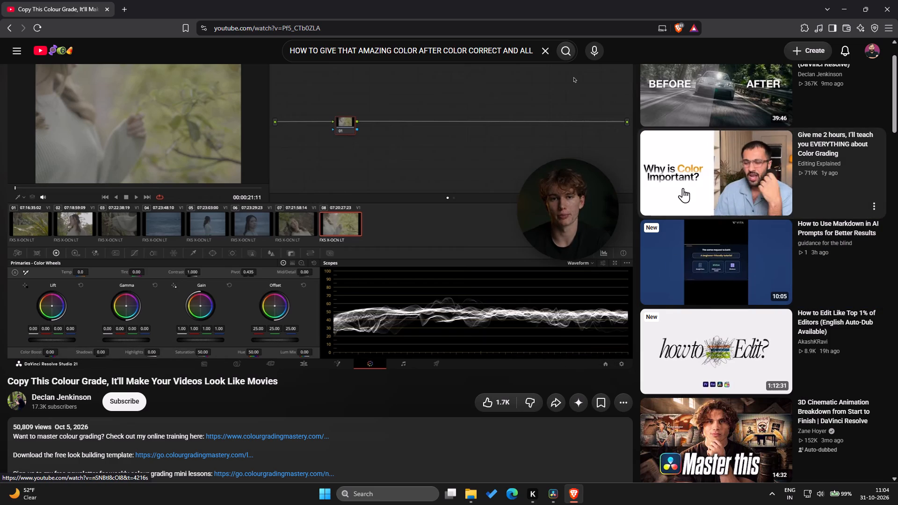
Open the suggested video "3D Cinematic Animation Breakdown from Start to Finish", watch its opening seconds and pause it.
scroll(715, 284, down, 1)
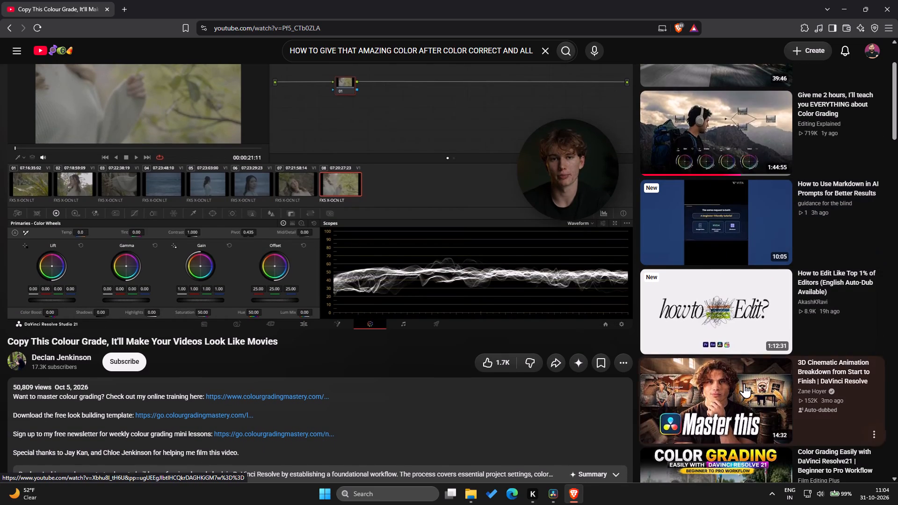
scroll(744, 383, down, 1)
click(728, 366)
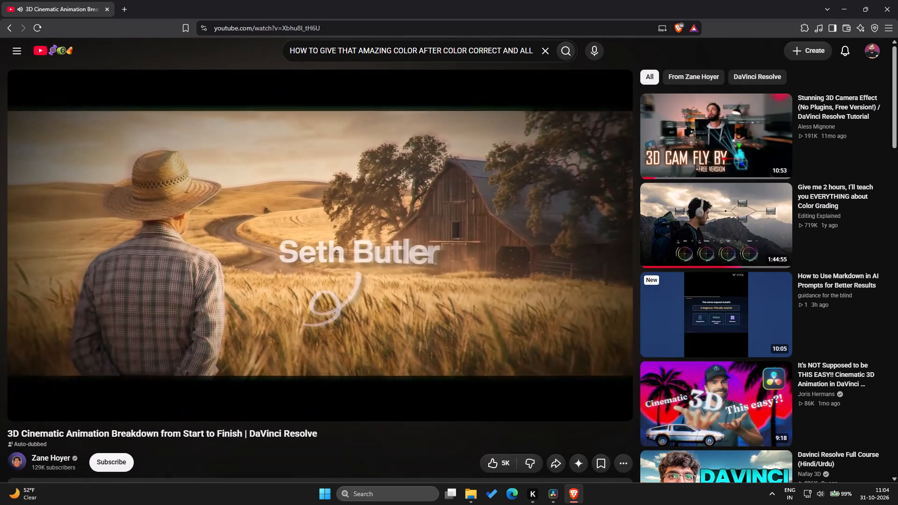
key(space)
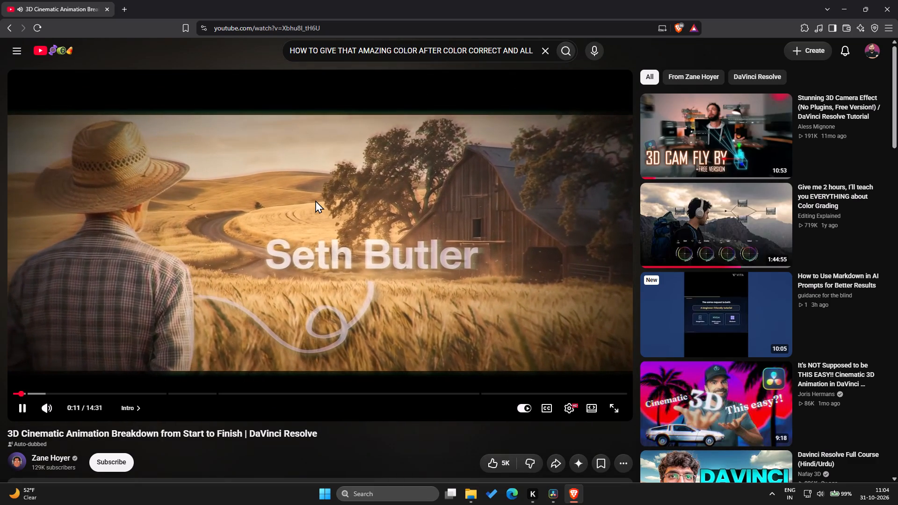
scroll(330, 229, down, 1)
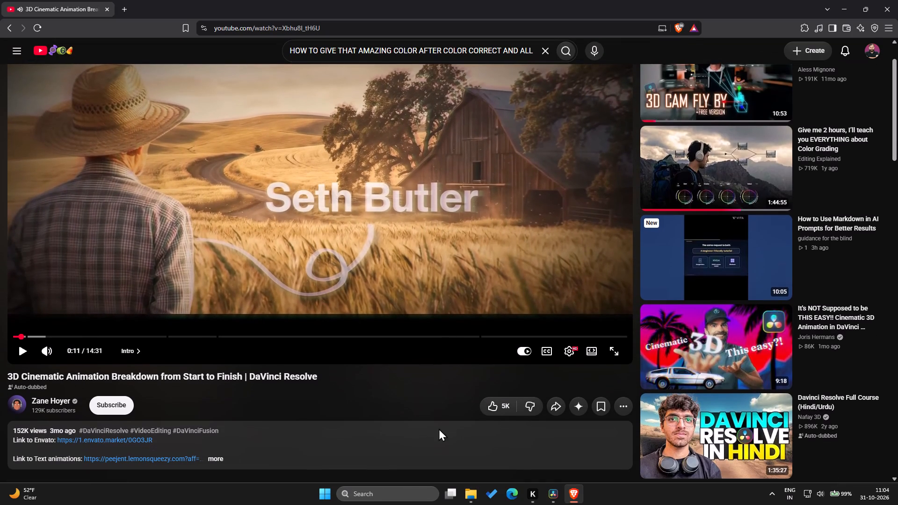
Switch to DaVinci Resolve, view clips 1 and 2, and compare clip 1 with and without its grade, leaving the grades enabled.
click(543, 441)
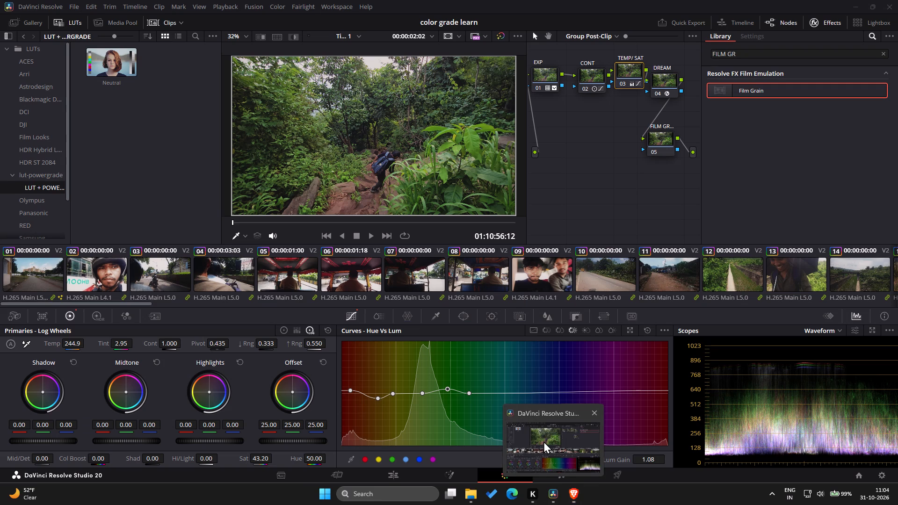
click(78, 272)
click(31, 273)
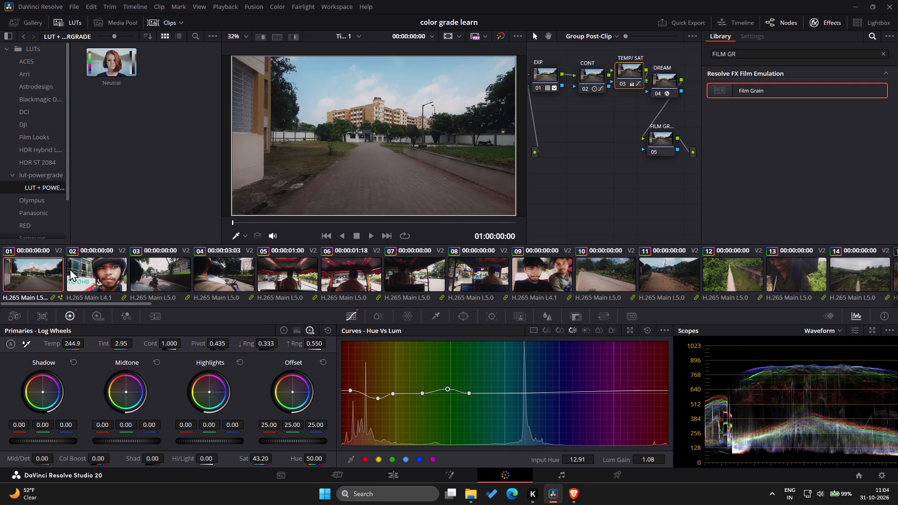
click(73, 268)
click(10, 268)
click(500, 37)
click(500, 37)
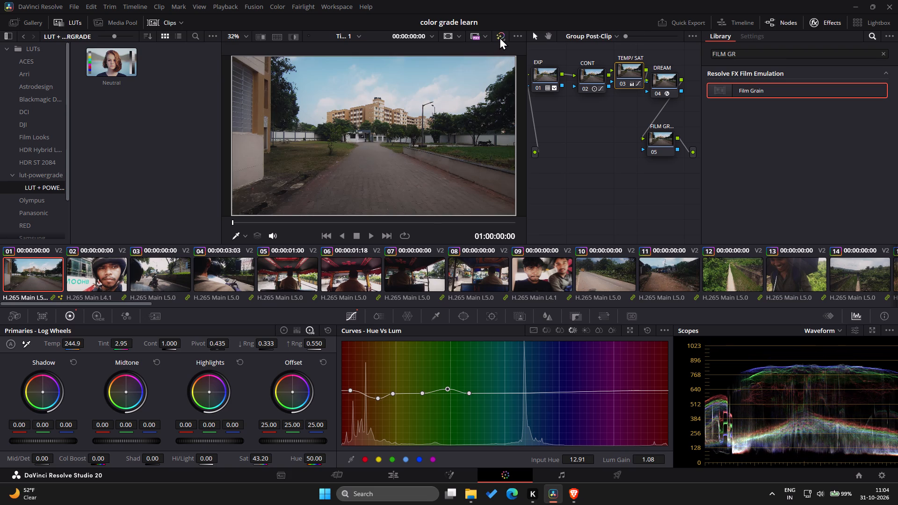
click(500, 37)
click(500, 37)
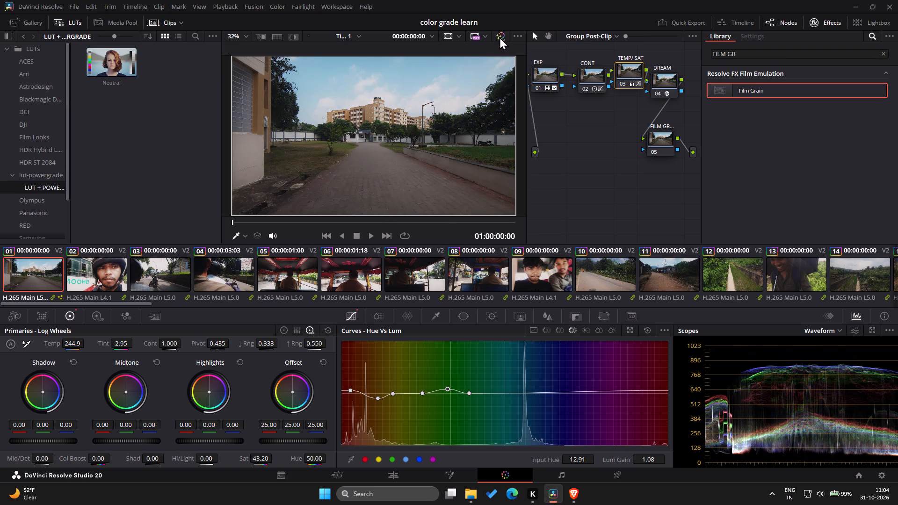
click(500, 37)
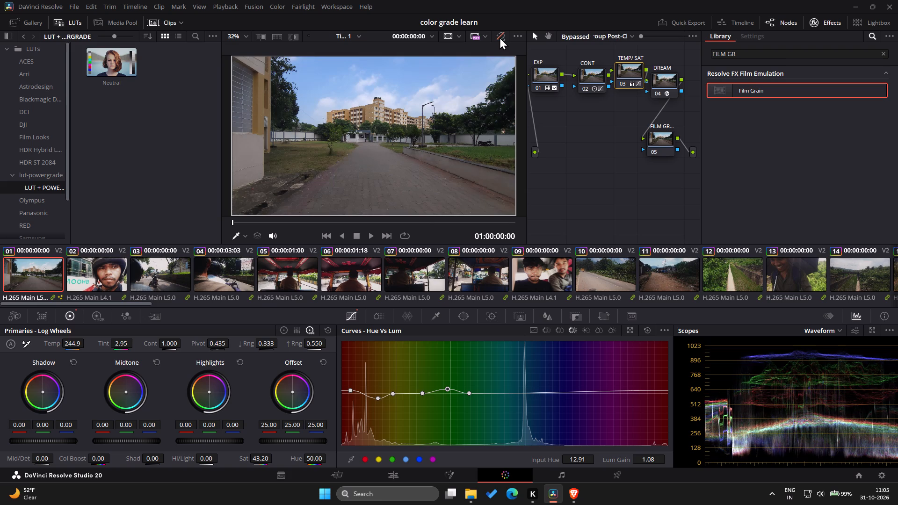
click(500, 37)
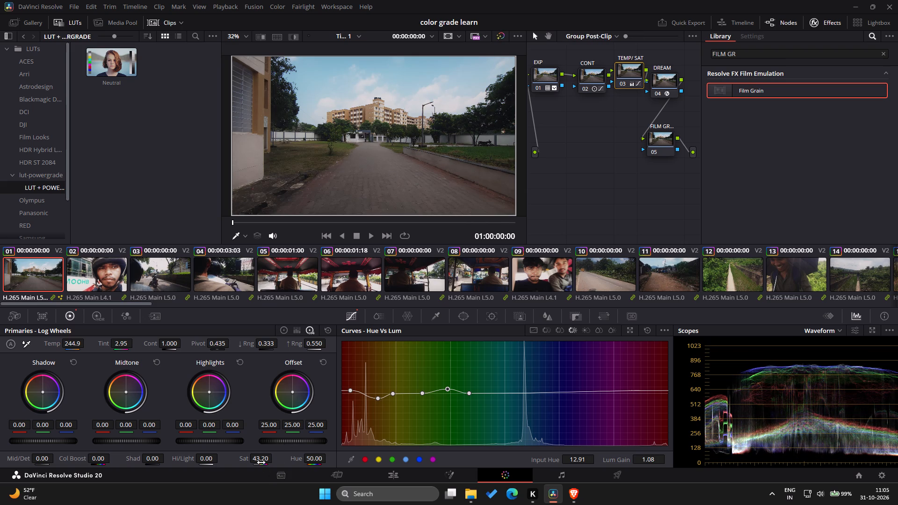
On clip 1, raise the TEMP/SAT node's saturation to 53.50.
drag(261, 462, 282, 462)
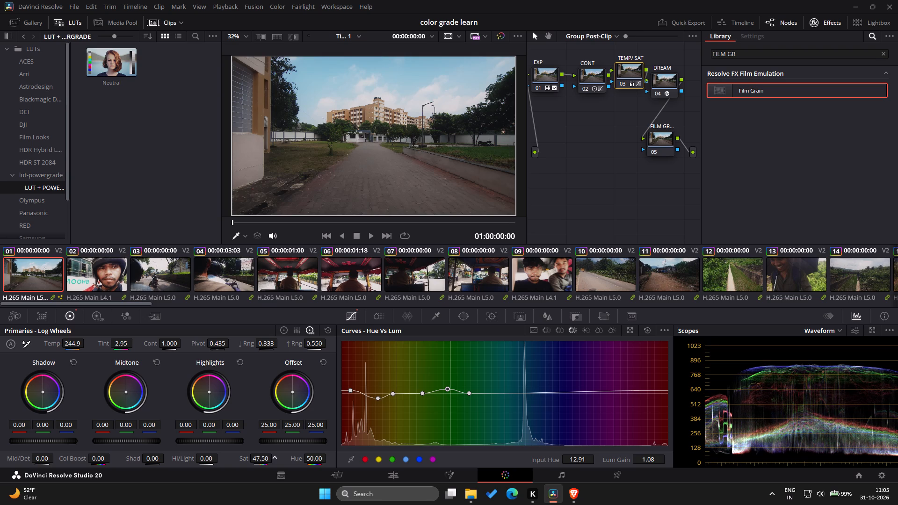
drag(282, 462, 300, 464)
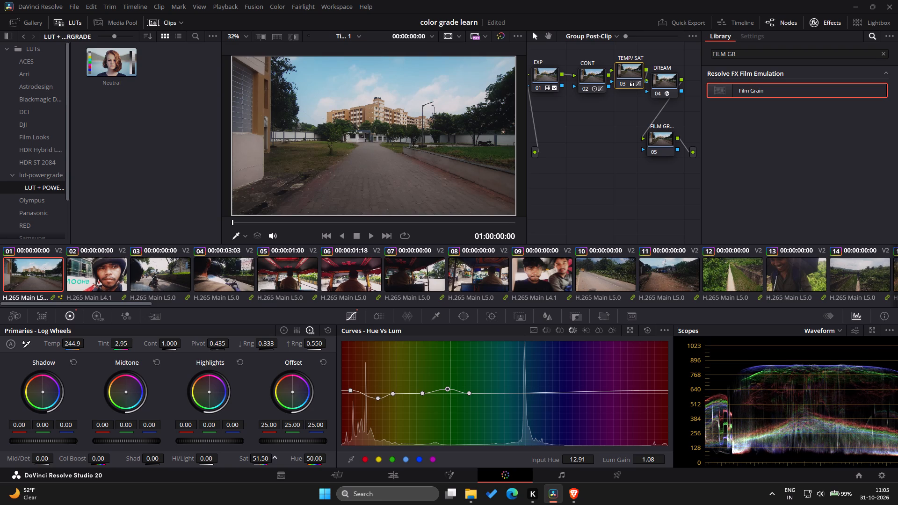
drag(300, 464, 313, 465)
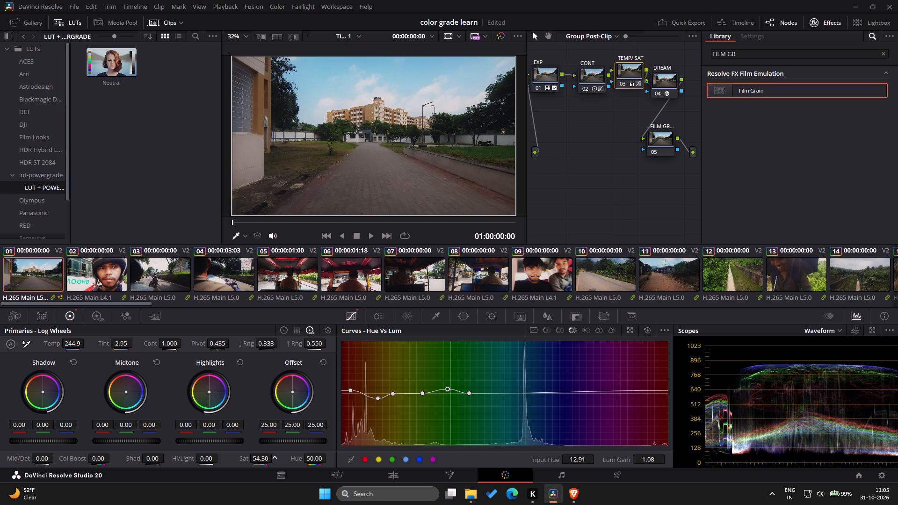
drag(313, 465, 403, 479)
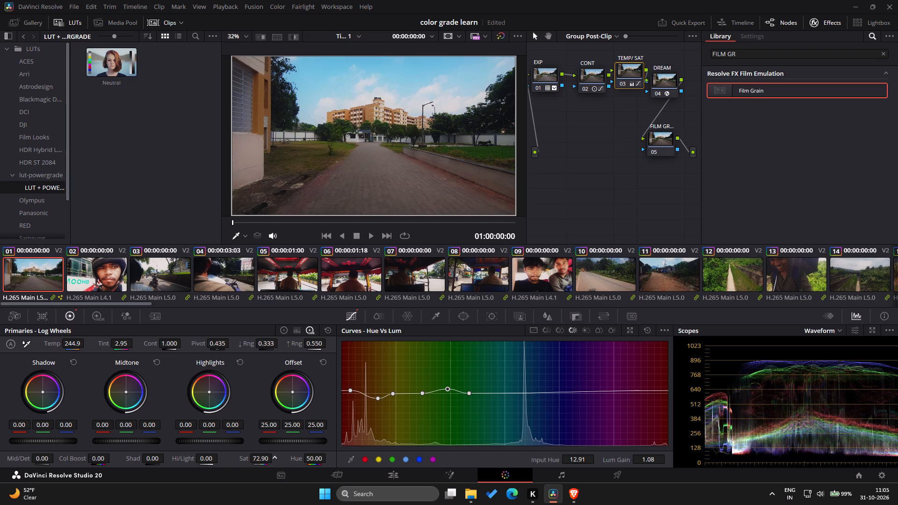
drag(403, 479, 327, 246)
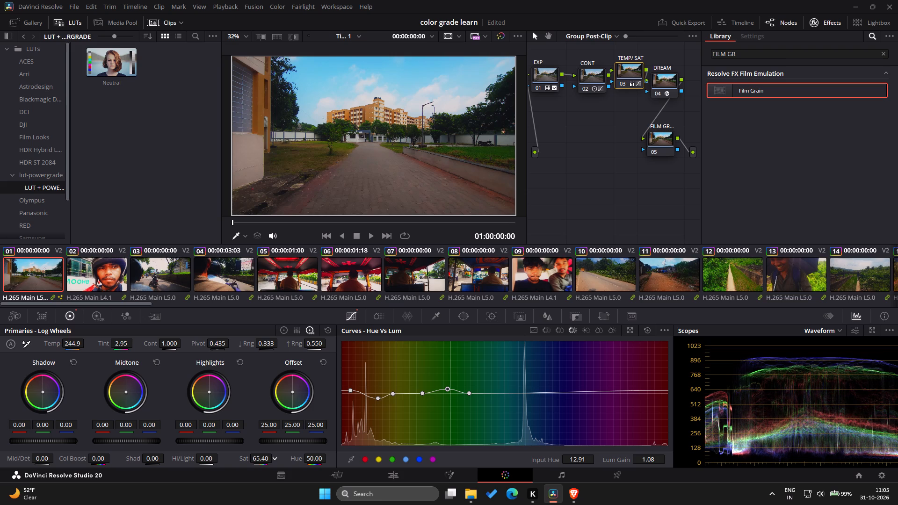
drag(327, 246, 284, 250)
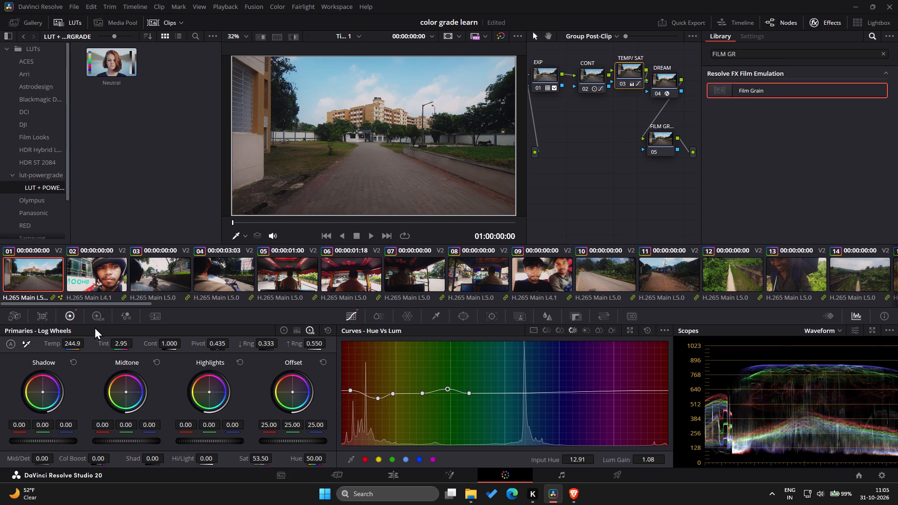
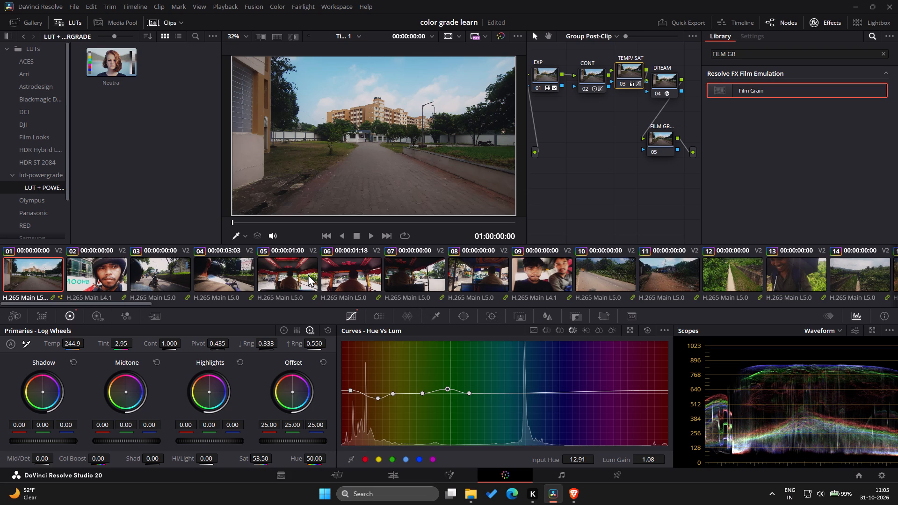
Bring up clip 12, select the FILM GR... node, and look through its curves, HDR wheels and RGB Mixer controls.
click(723, 270)
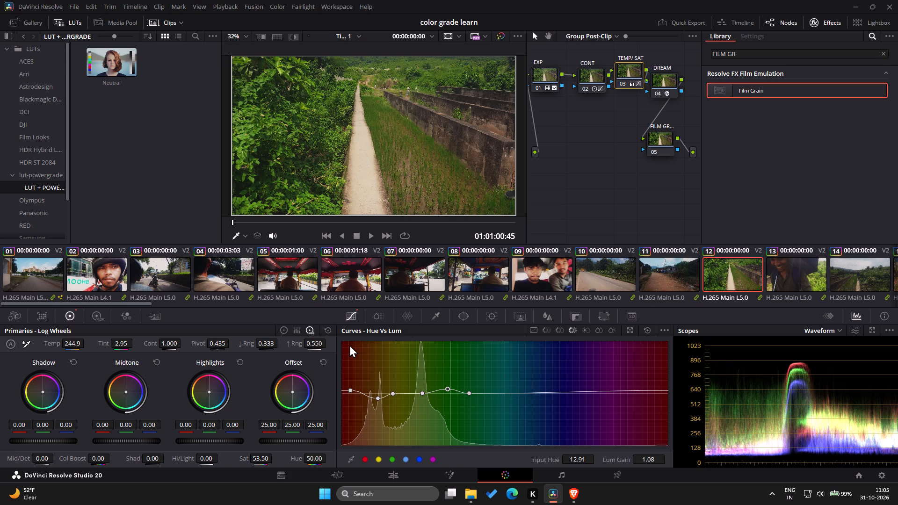
click(658, 139)
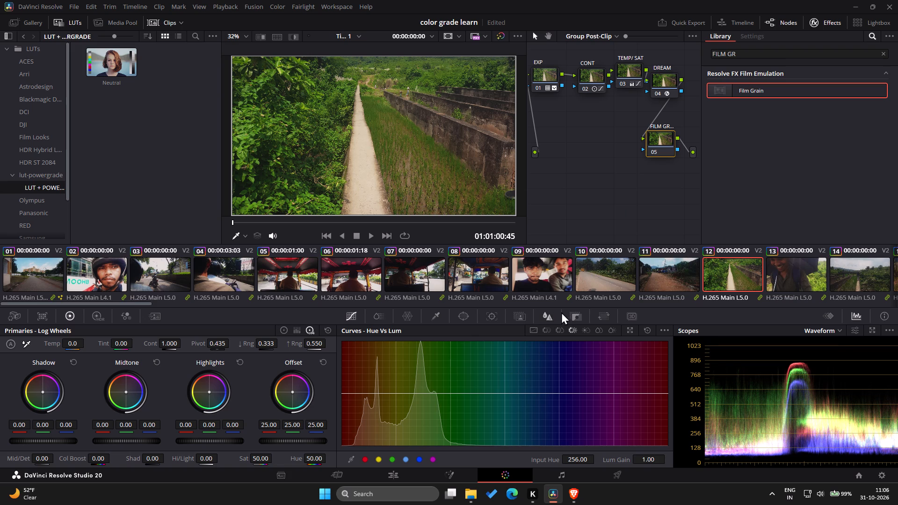
click(589, 331)
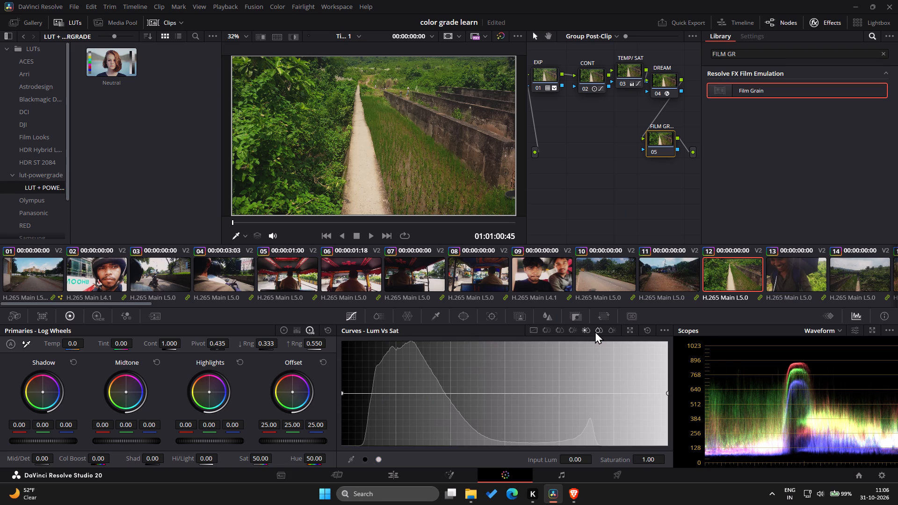
click(595, 331)
click(611, 330)
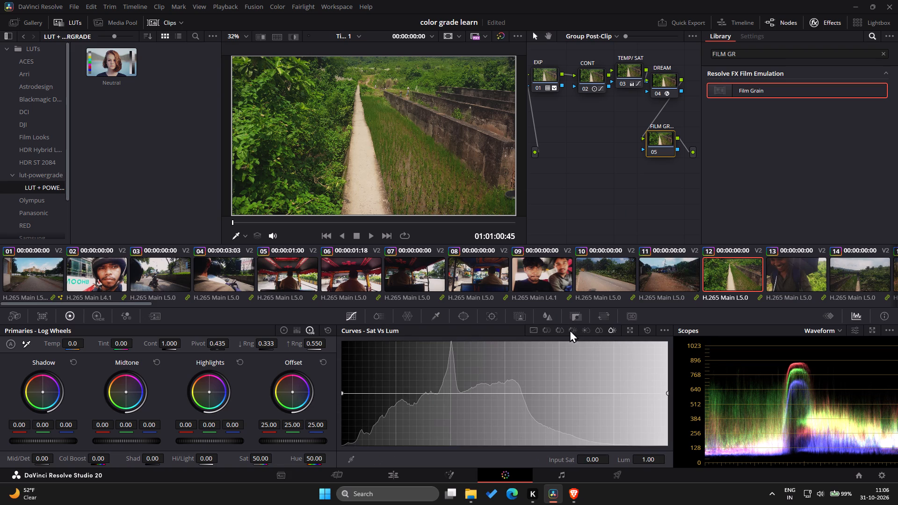
click(532, 328)
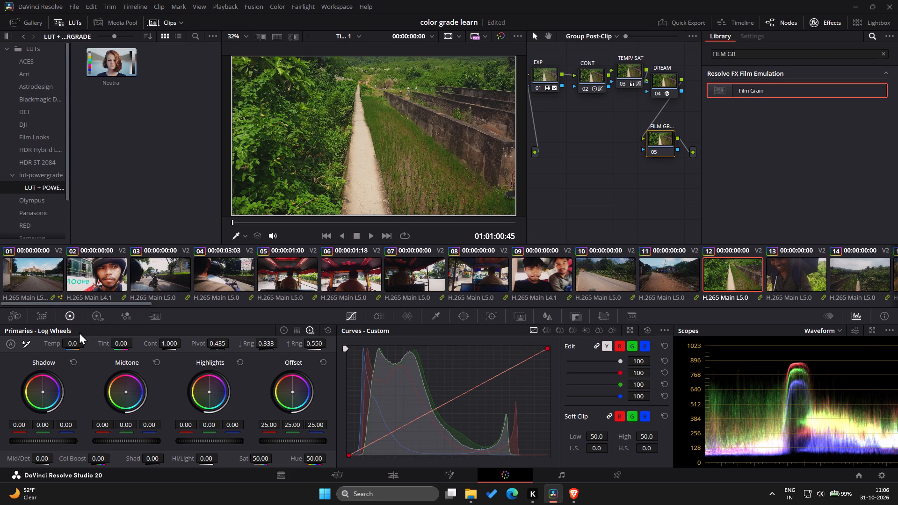
click(95, 316)
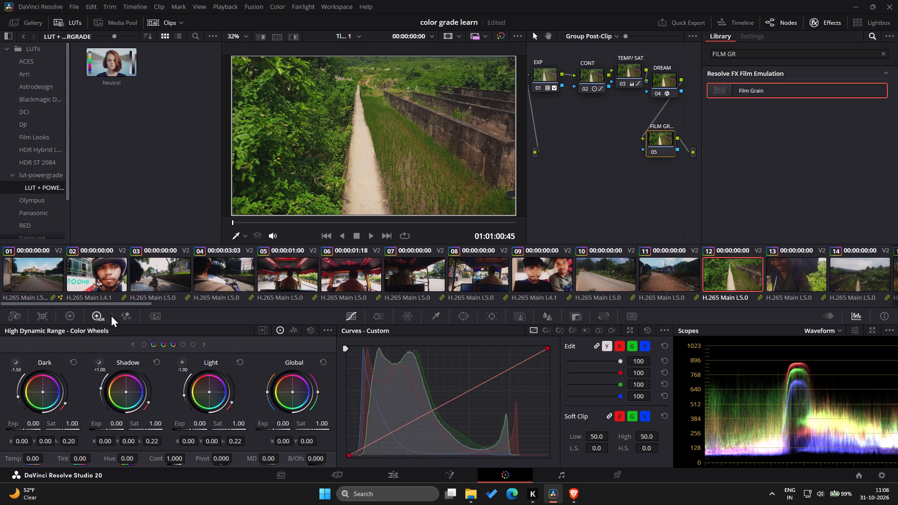
click(120, 314)
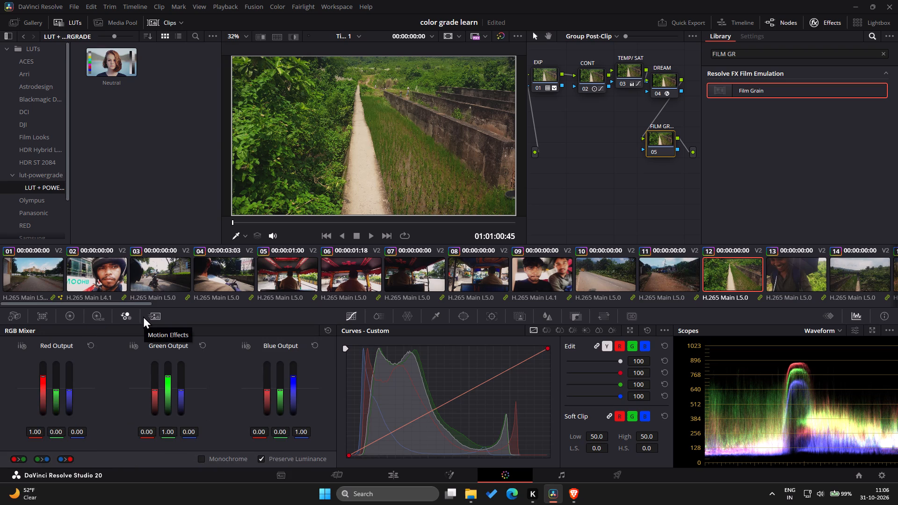
click(143, 316)
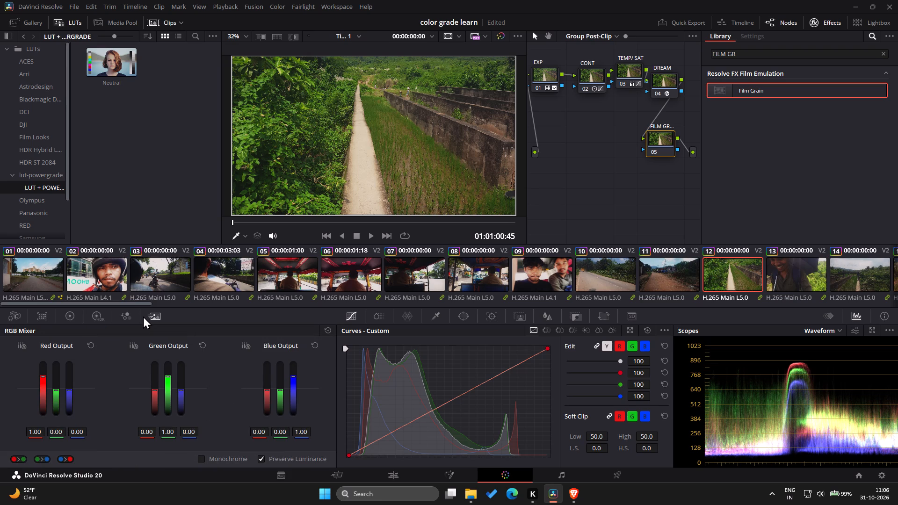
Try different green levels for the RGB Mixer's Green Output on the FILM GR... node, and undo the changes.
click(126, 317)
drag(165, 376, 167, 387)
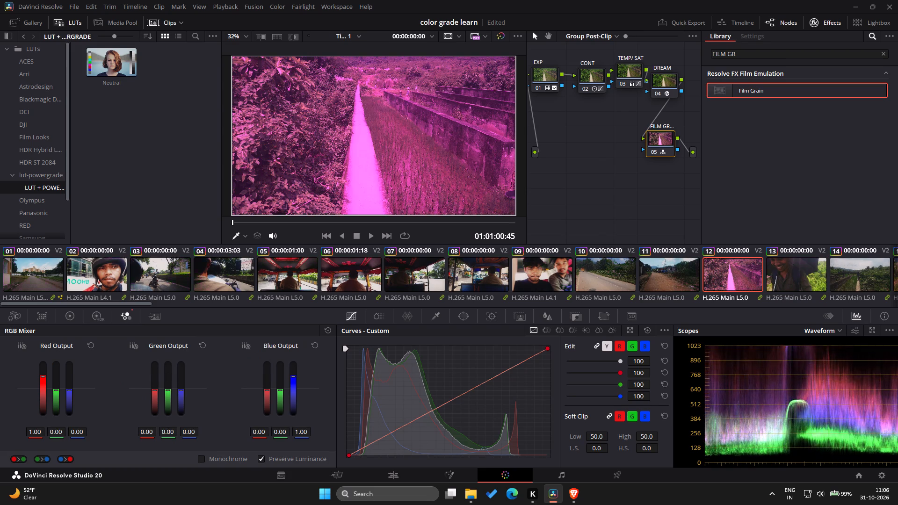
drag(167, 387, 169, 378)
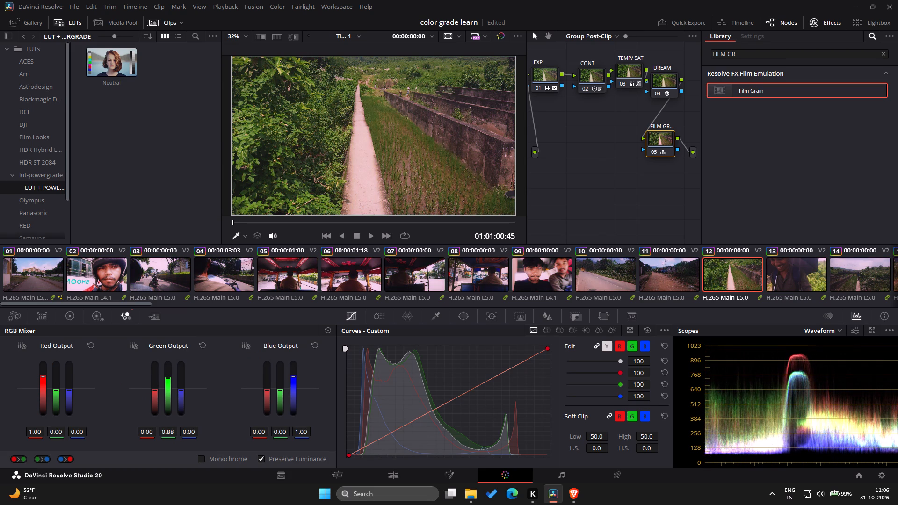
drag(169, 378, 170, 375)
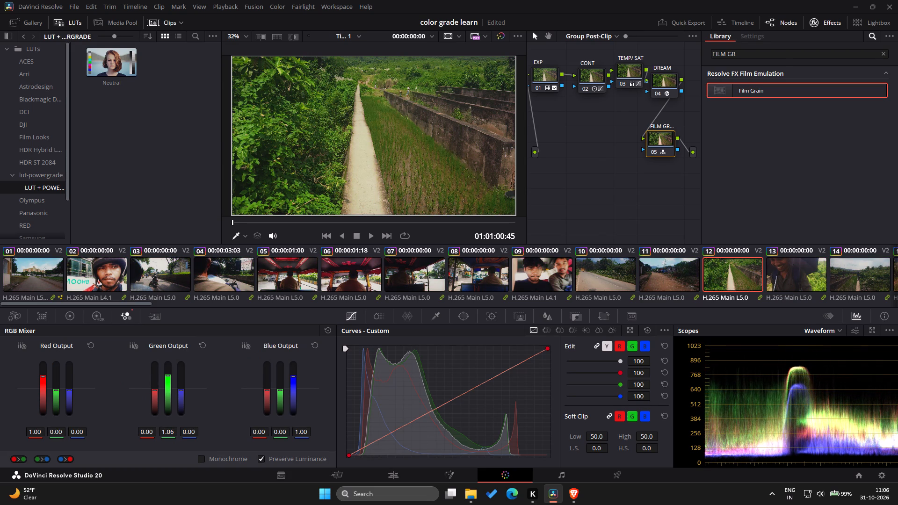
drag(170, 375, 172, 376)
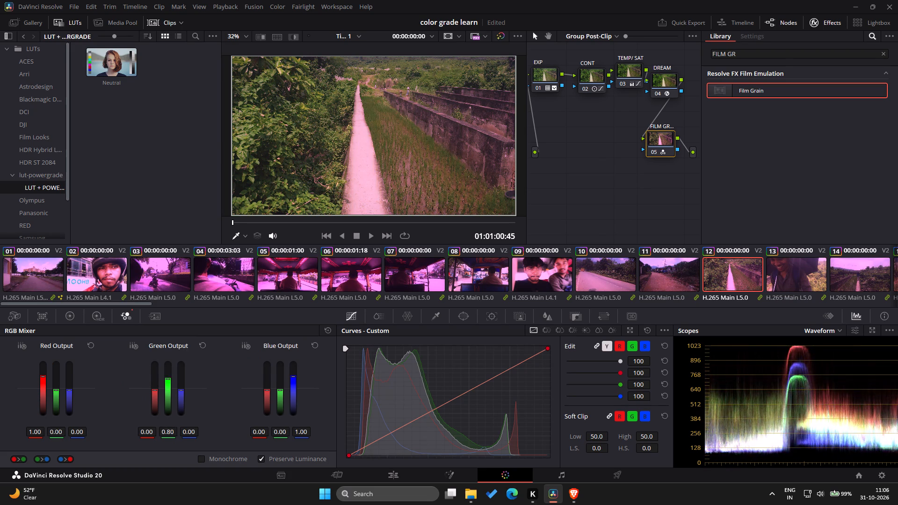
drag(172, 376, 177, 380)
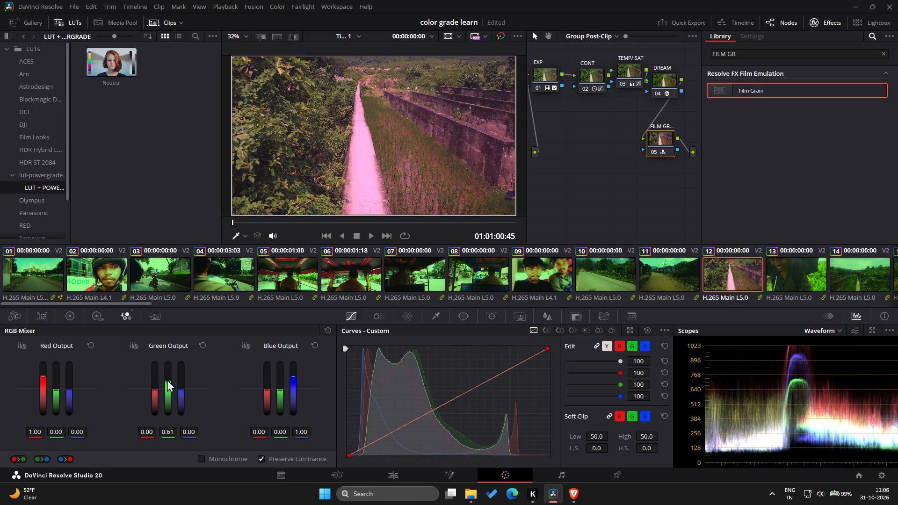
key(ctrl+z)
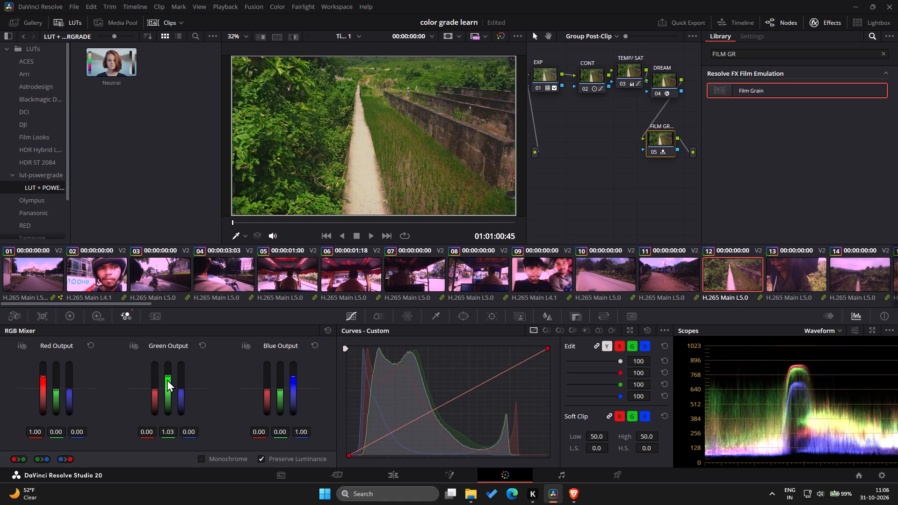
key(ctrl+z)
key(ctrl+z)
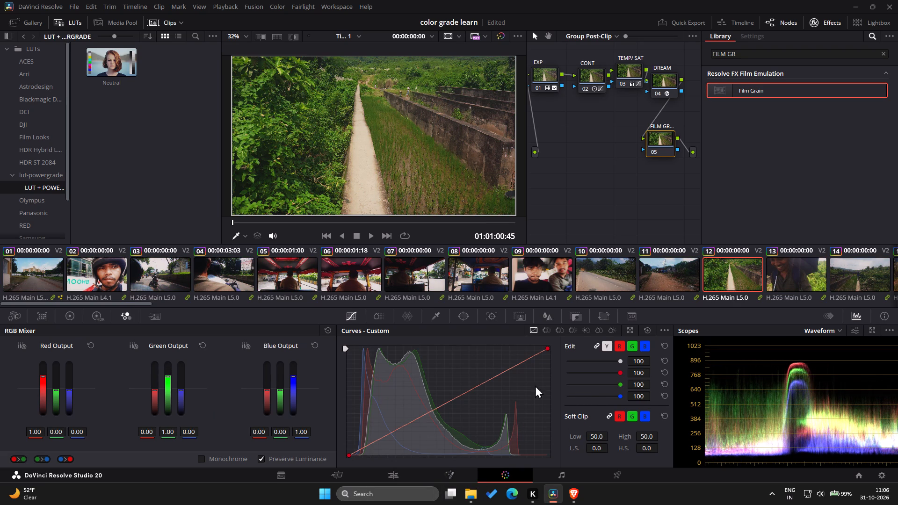
On clip 12's FILM GR... node, set the Green density in ColorSlice to 0.16.
click(458, 319)
click(496, 315)
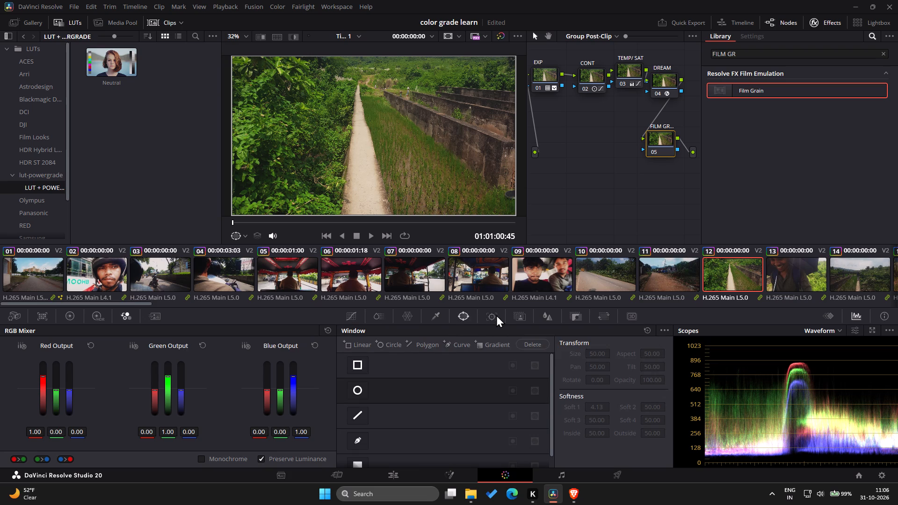
click(386, 314)
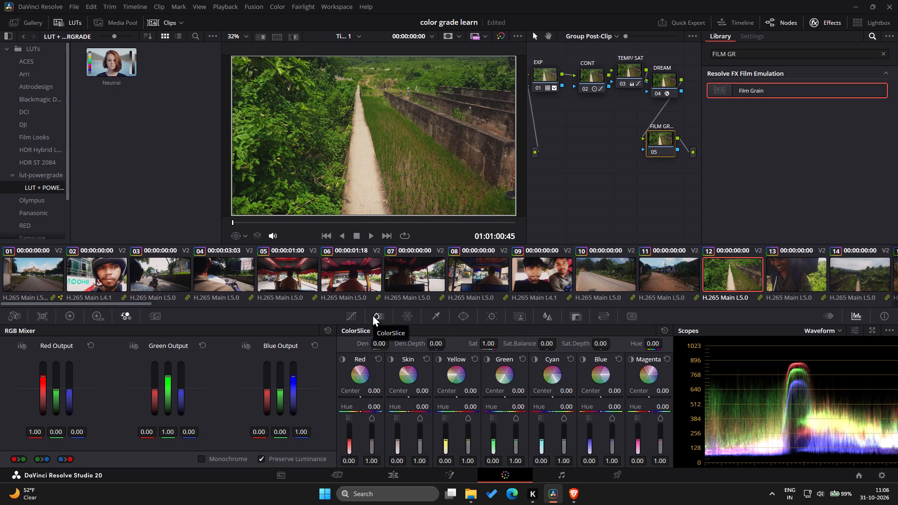
click(510, 373)
click(507, 373)
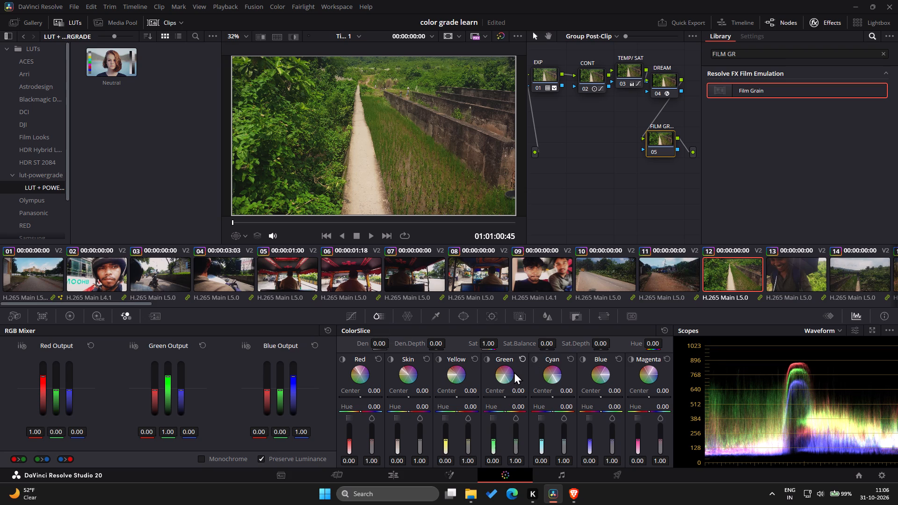
click(507, 372)
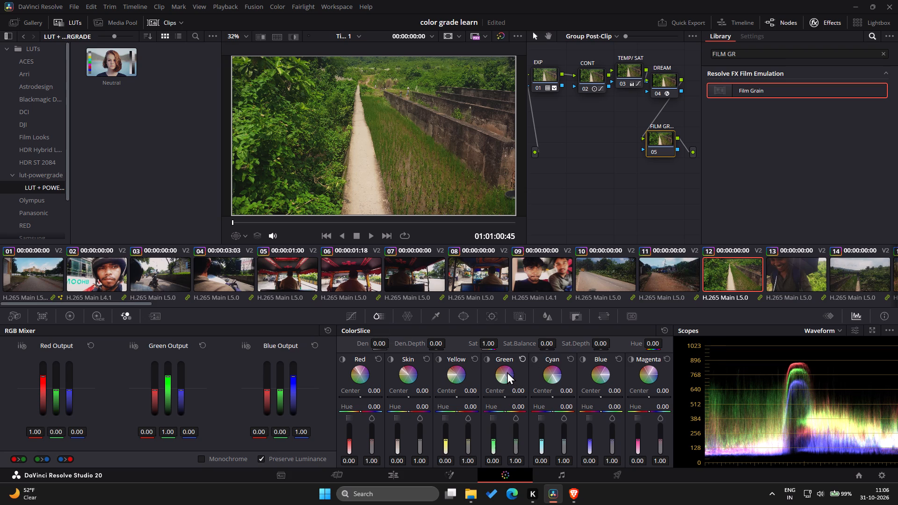
click(507, 372)
double_click(507, 372)
drag(493, 440, 496, 446)
drag(496, 446, 497, 438)
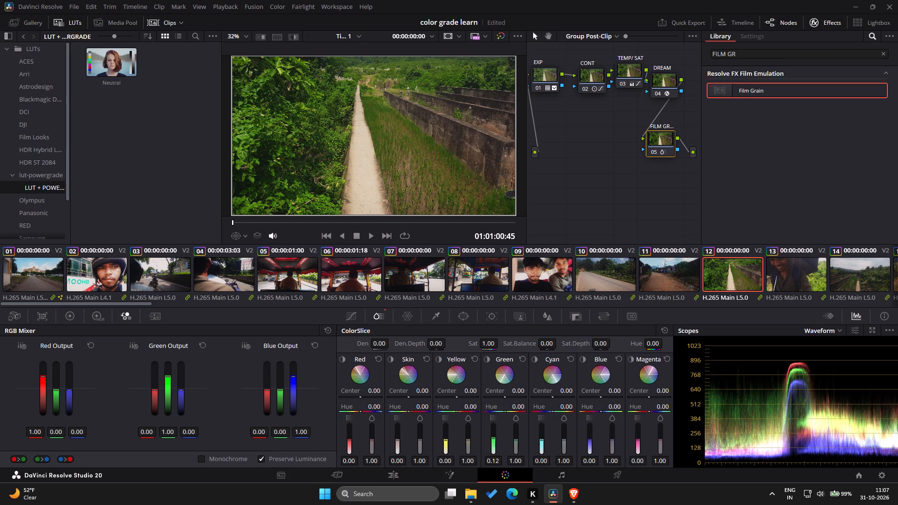
drag(497, 438, 499, 437)
On the same FILM GR... node, lower the Yellow saturation in ColorSlice to 0.78.
drag(466, 439, 470, 444)
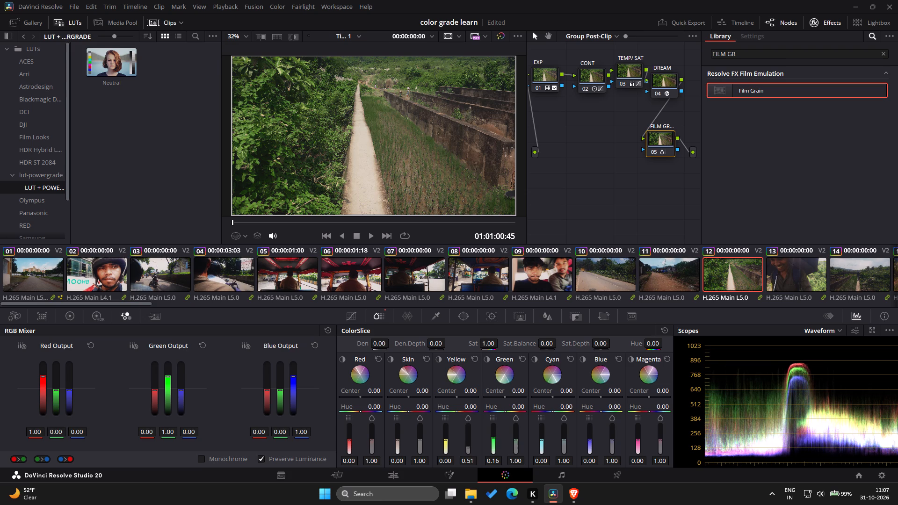
drag(470, 444, 471, 441)
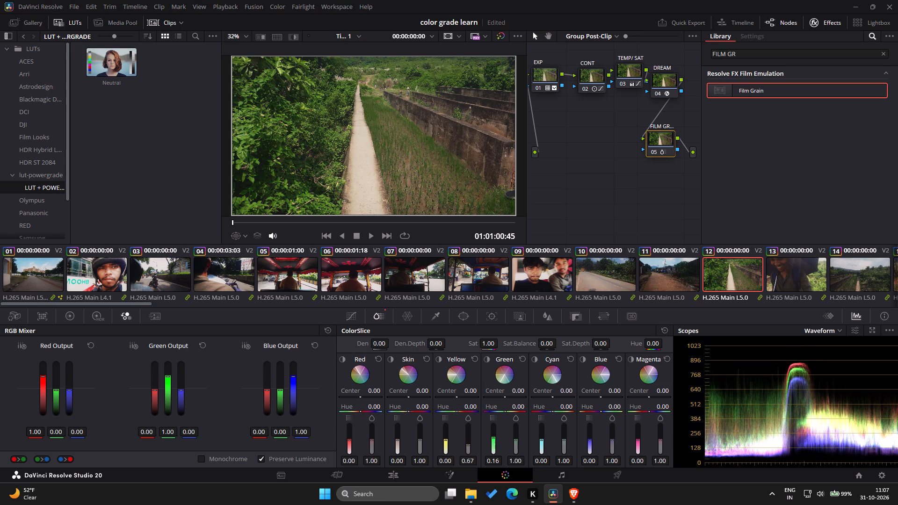
drag(471, 441, 473, 435)
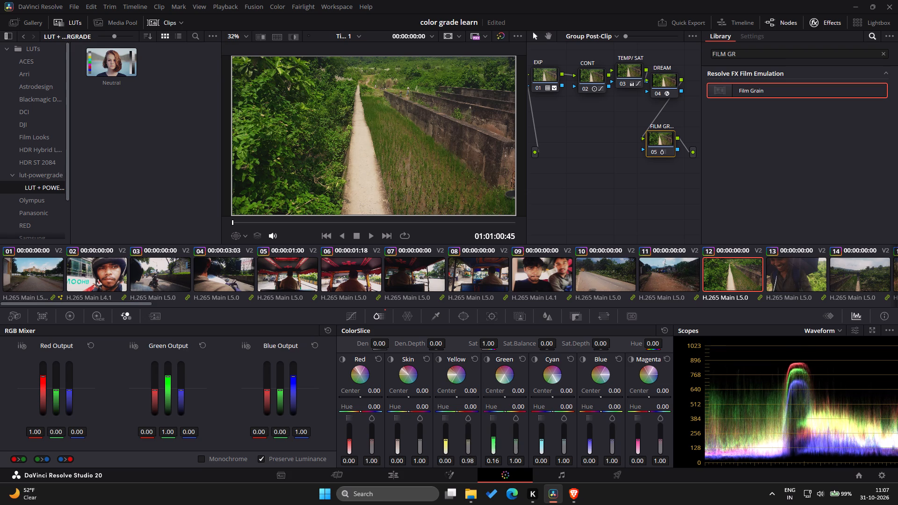
drag(473, 435, 472, 442)
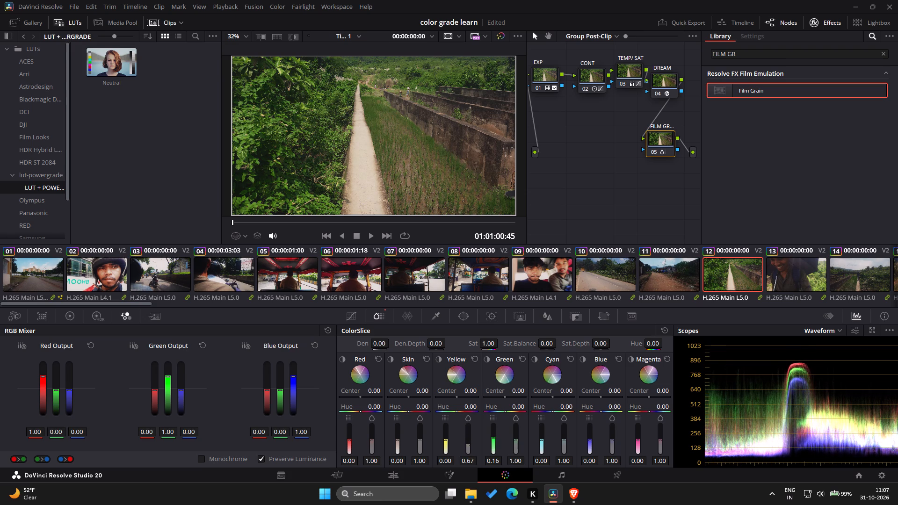
drag(472, 442, 471, 447)
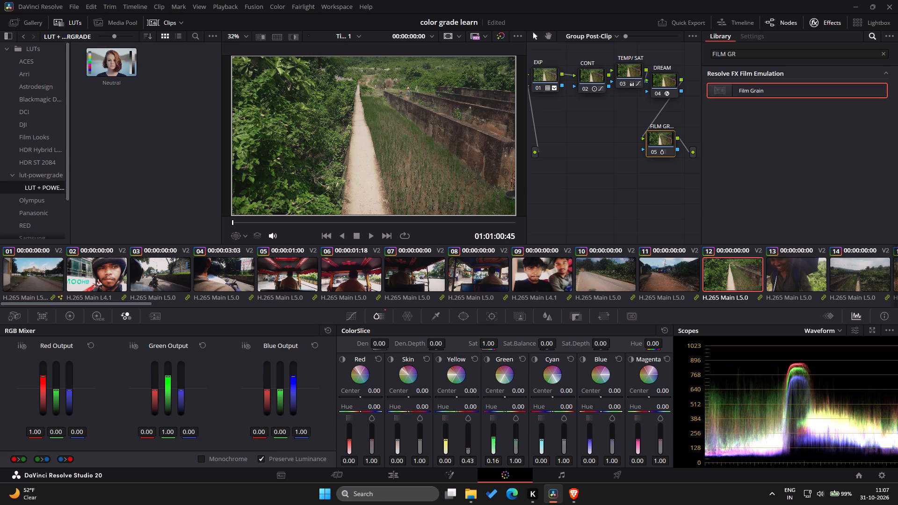
drag(471, 447, 473, 454)
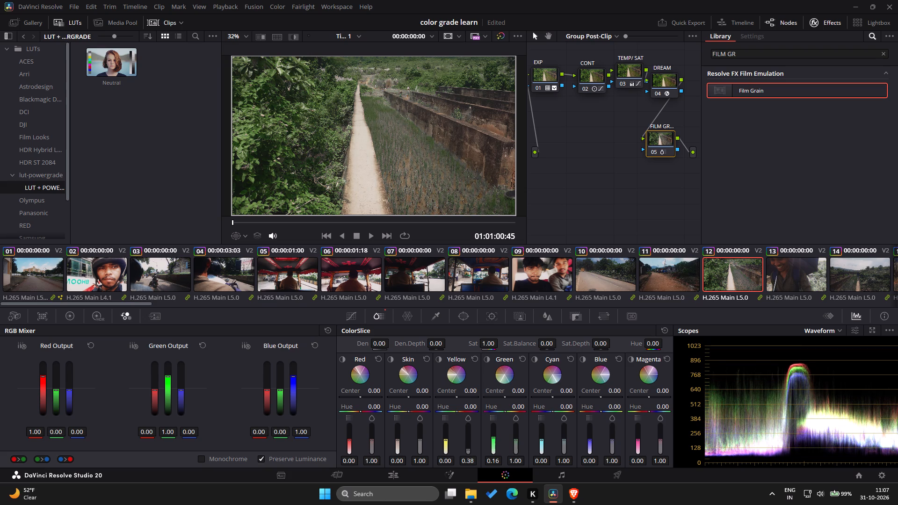
drag(473, 454, 473, 451)
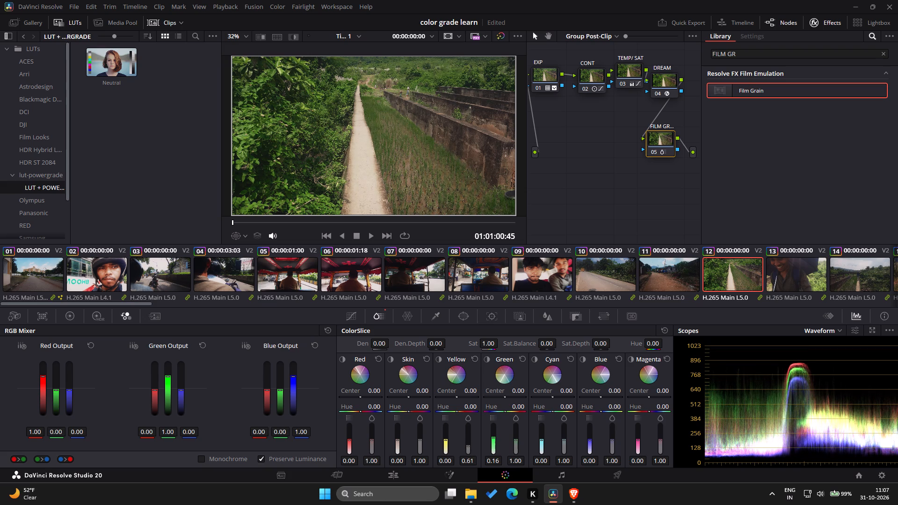
drag(473, 451, 473, 445)
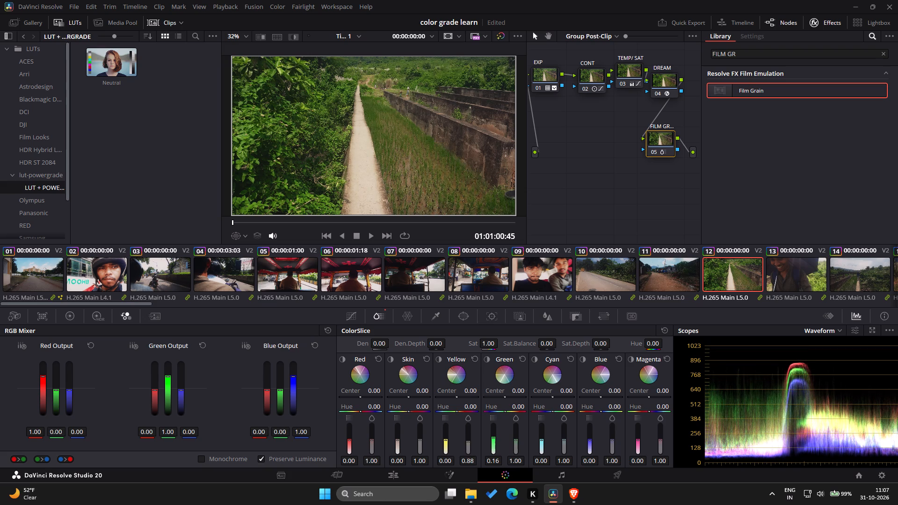
drag(473, 445, 472, 442)
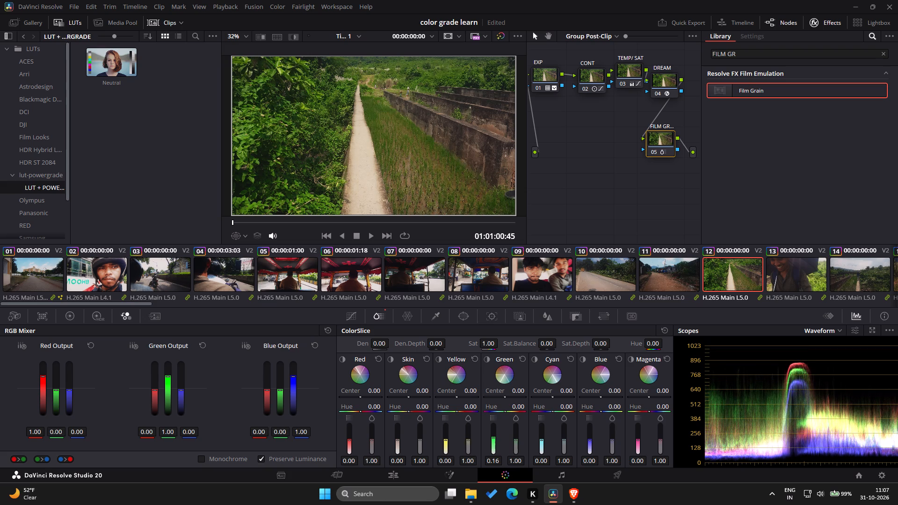
drag(472, 442, 471, 446)
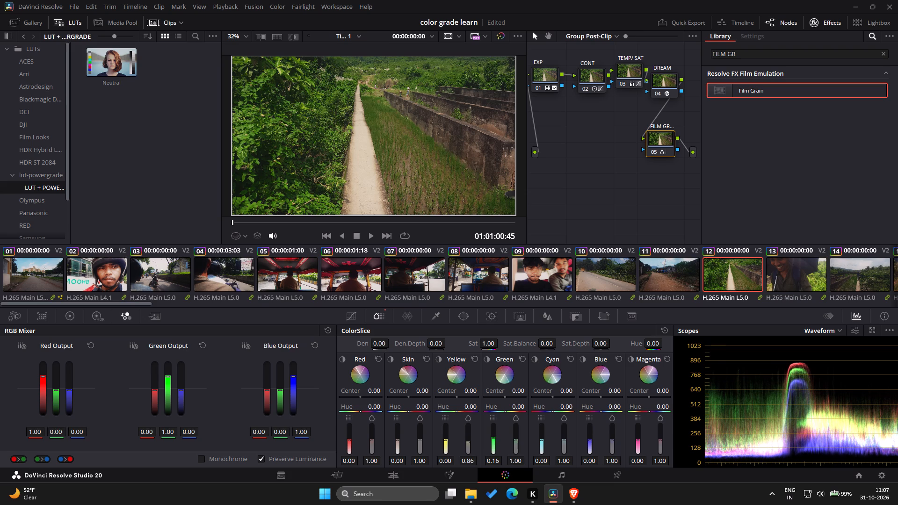
drag(471, 446, 471, 447)
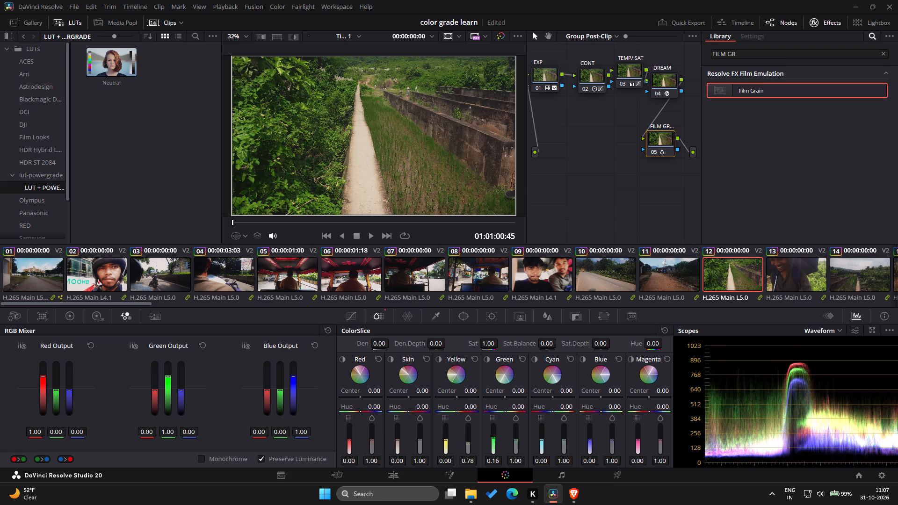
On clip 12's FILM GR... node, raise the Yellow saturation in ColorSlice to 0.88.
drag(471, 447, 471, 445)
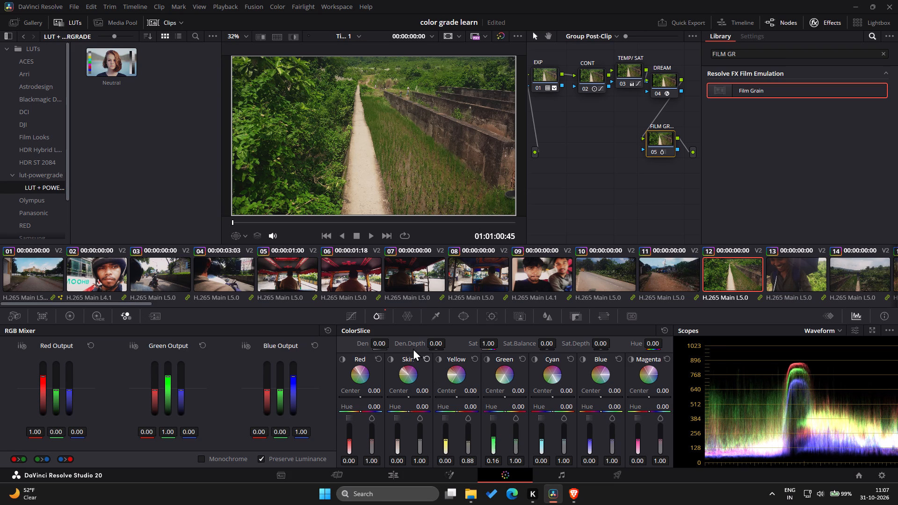
Check the grade on clips 1, 3, 4 and 2, and reset the Yellow and Green slices in ColorSlice on the FILM GR... node.
click(14, 265)
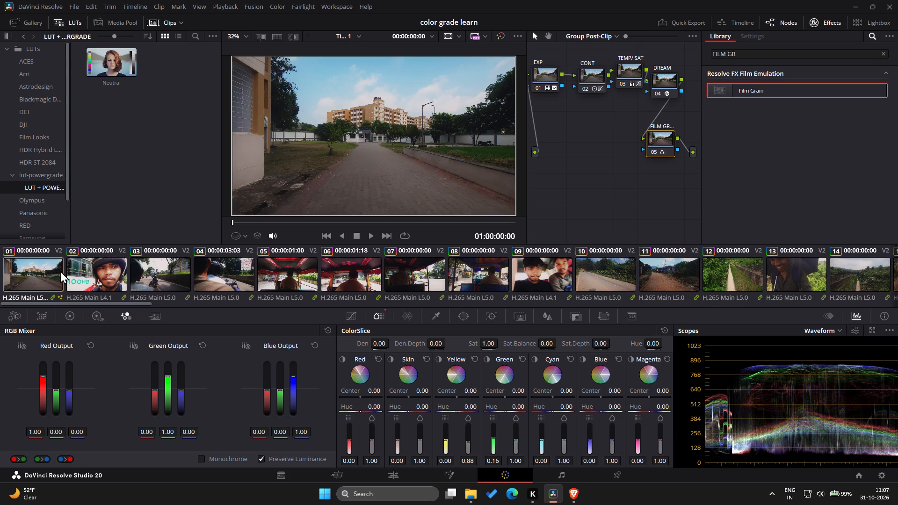
click(152, 277)
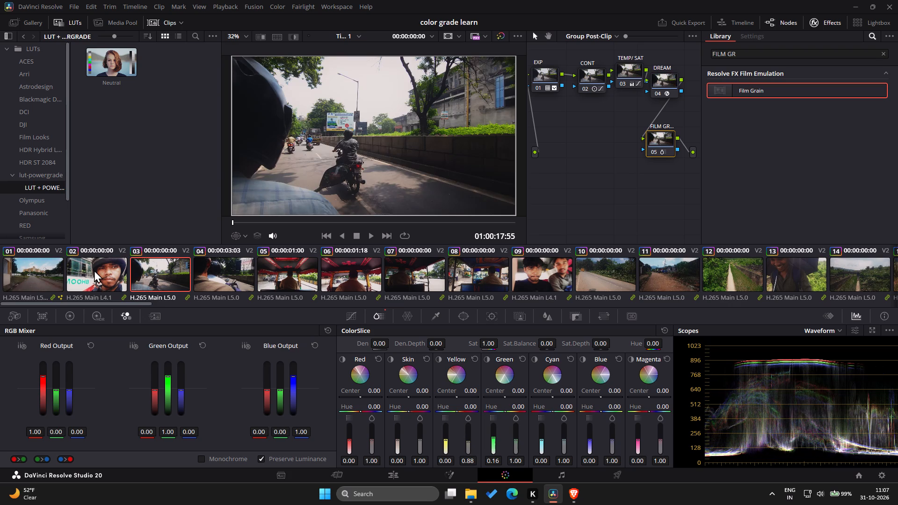
click(94, 270)
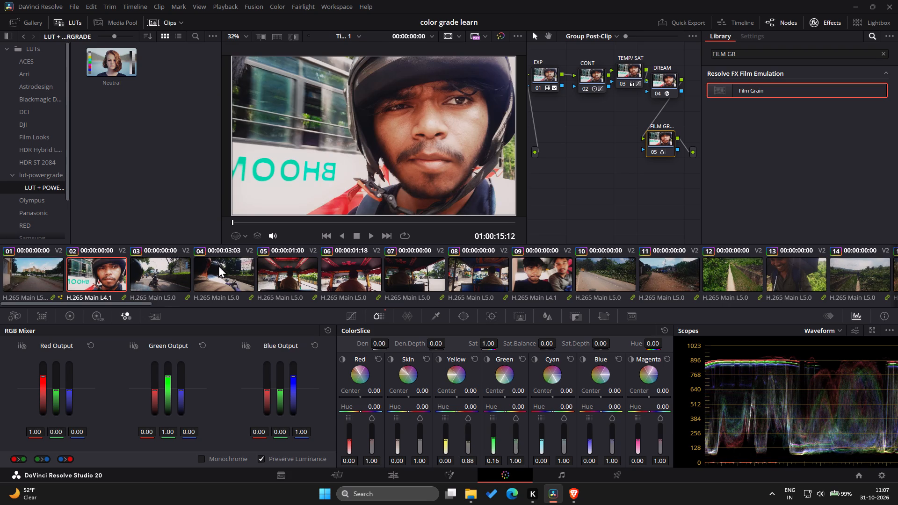
click(218, 265)
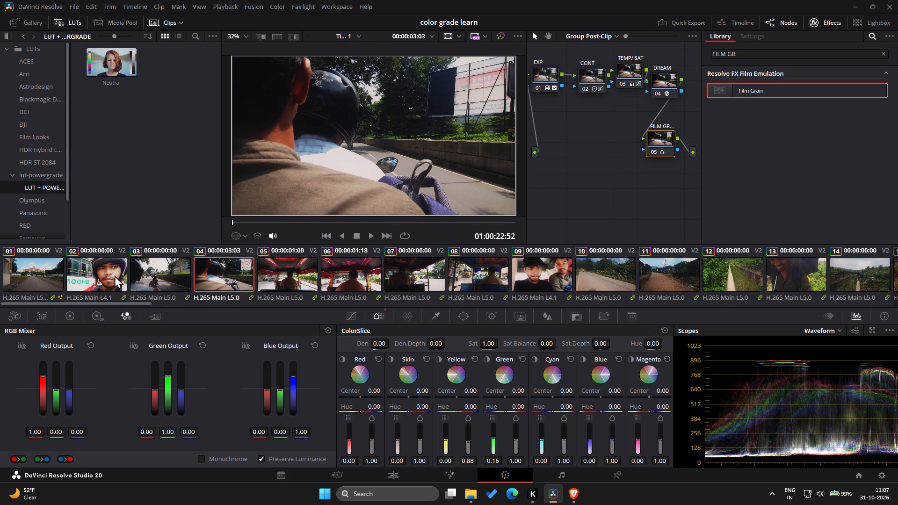
click(115, 275)
drag(115, 275, 163, 293)
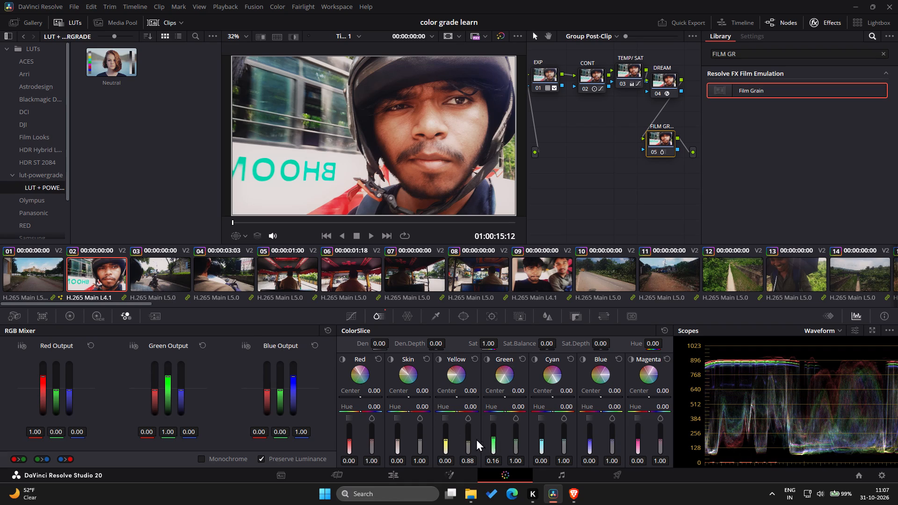
click(473, 359)
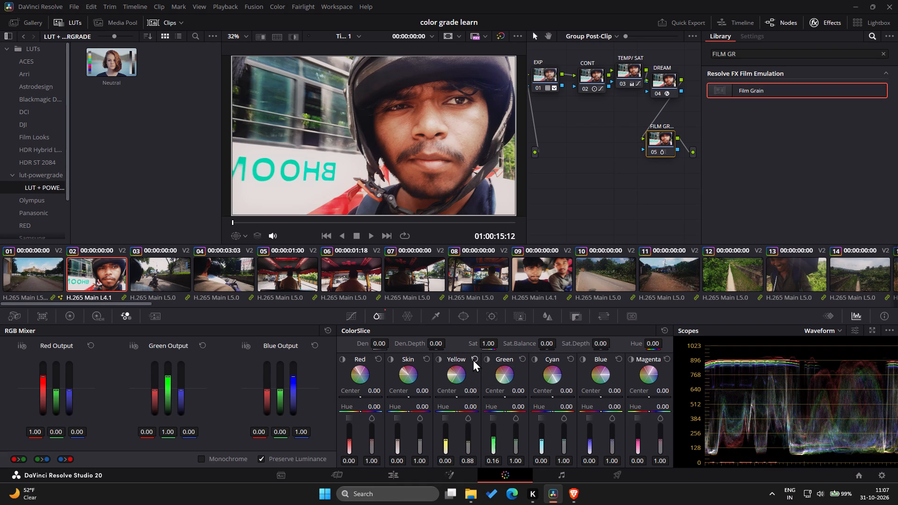
click(473, 359)
click(473, 359)
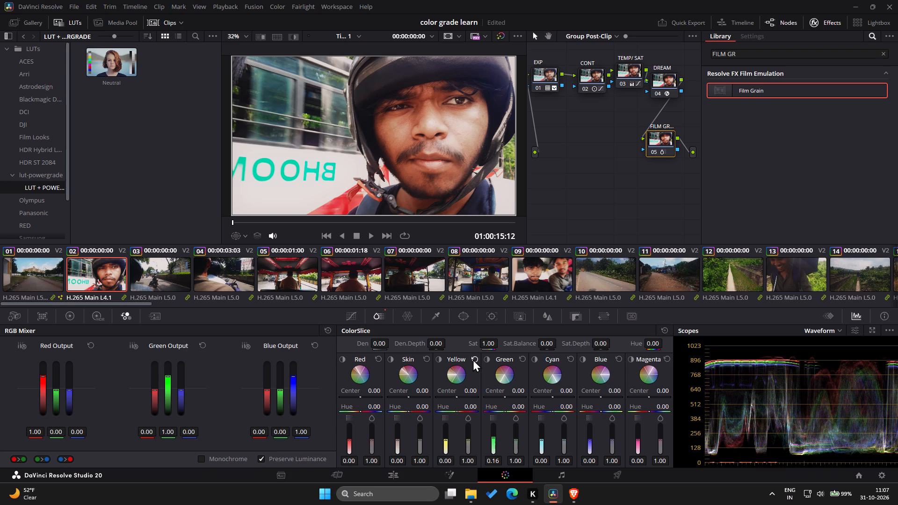
click(523, 358)
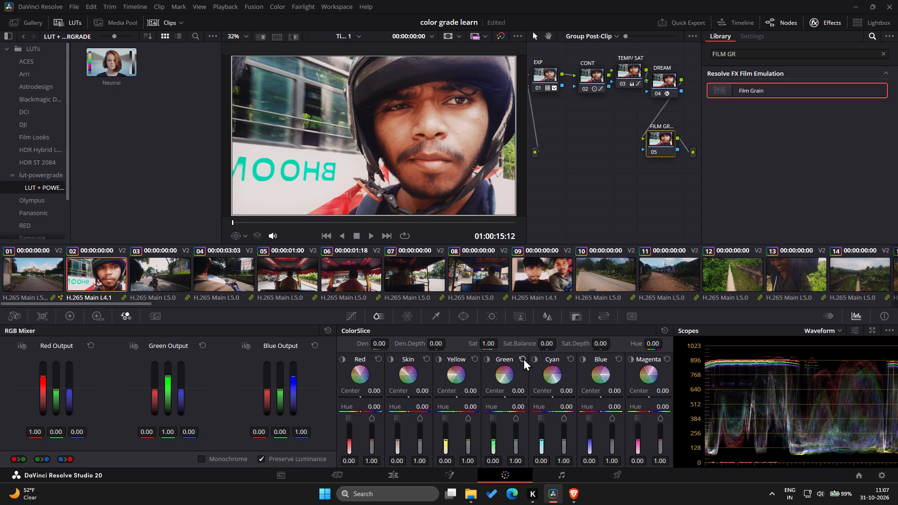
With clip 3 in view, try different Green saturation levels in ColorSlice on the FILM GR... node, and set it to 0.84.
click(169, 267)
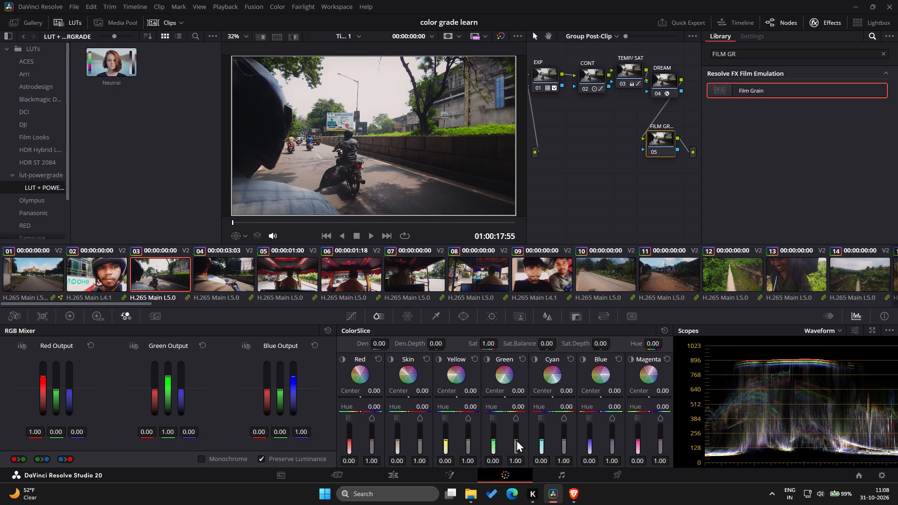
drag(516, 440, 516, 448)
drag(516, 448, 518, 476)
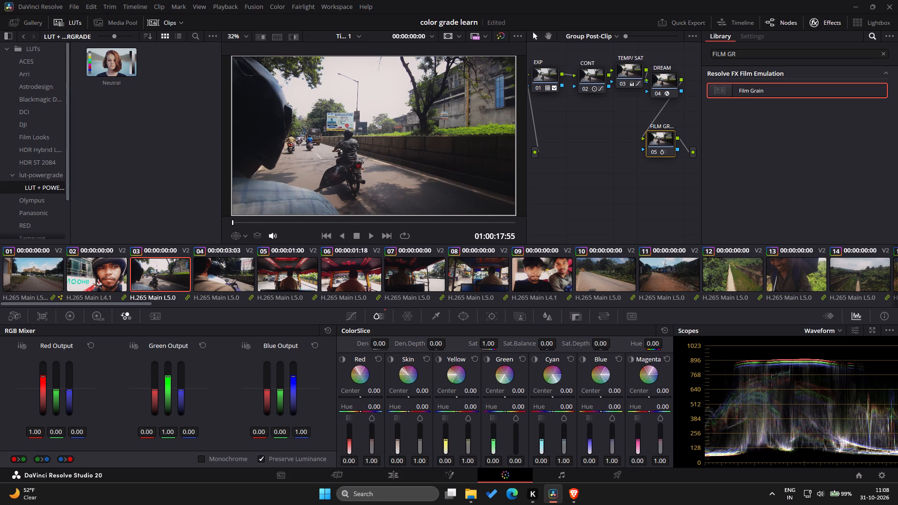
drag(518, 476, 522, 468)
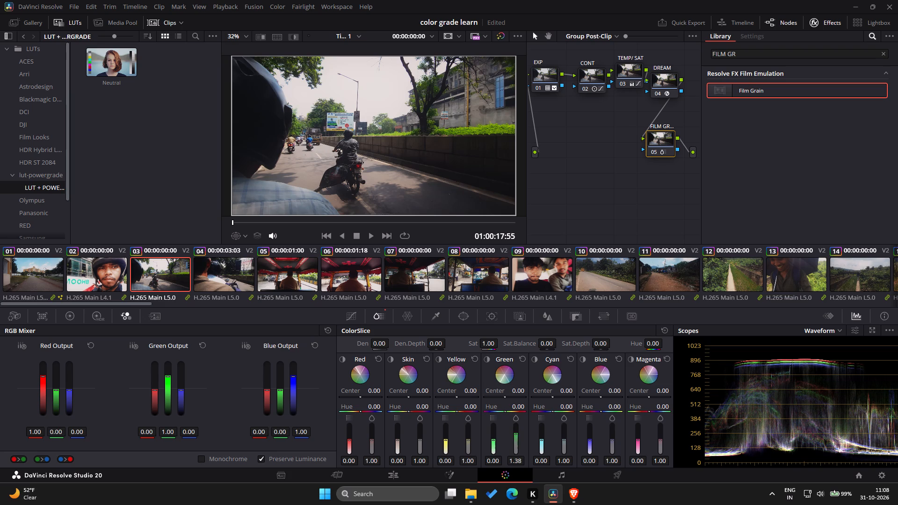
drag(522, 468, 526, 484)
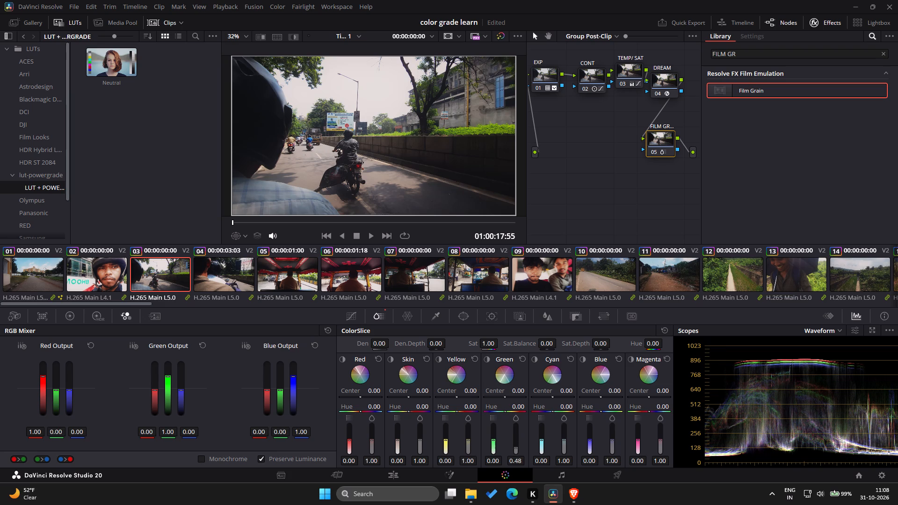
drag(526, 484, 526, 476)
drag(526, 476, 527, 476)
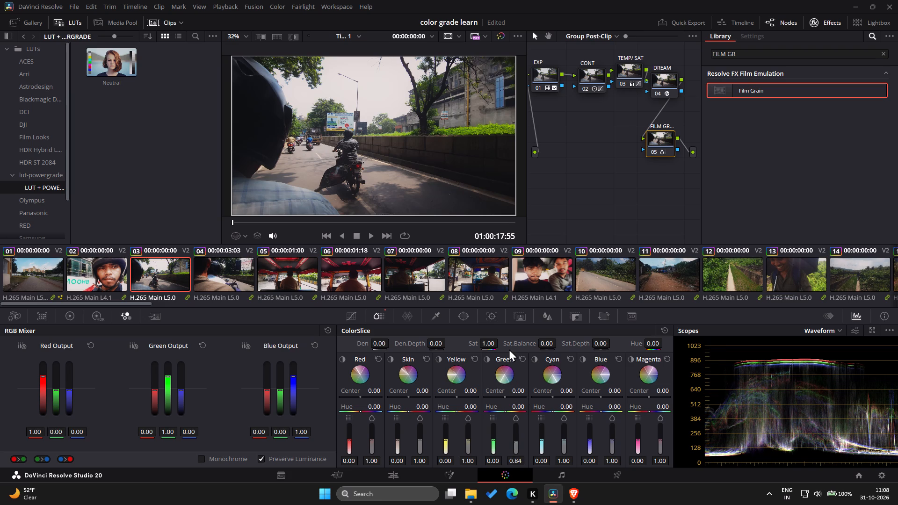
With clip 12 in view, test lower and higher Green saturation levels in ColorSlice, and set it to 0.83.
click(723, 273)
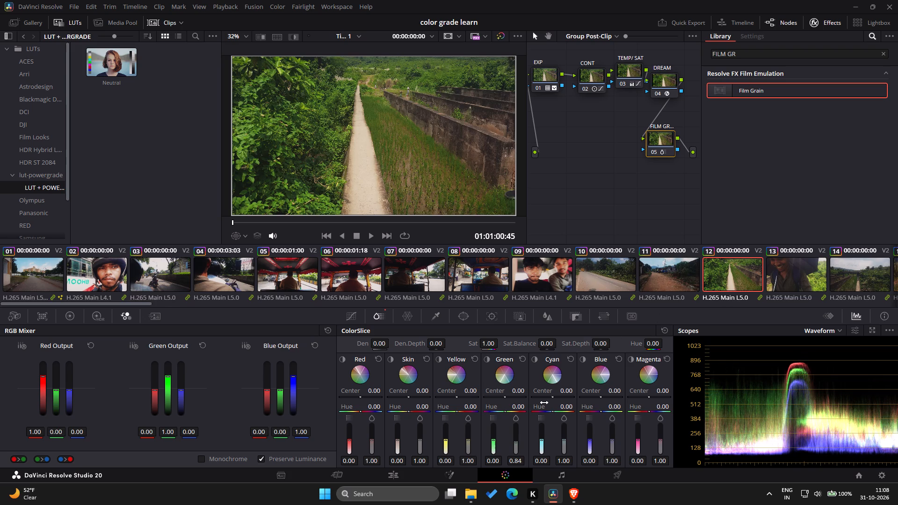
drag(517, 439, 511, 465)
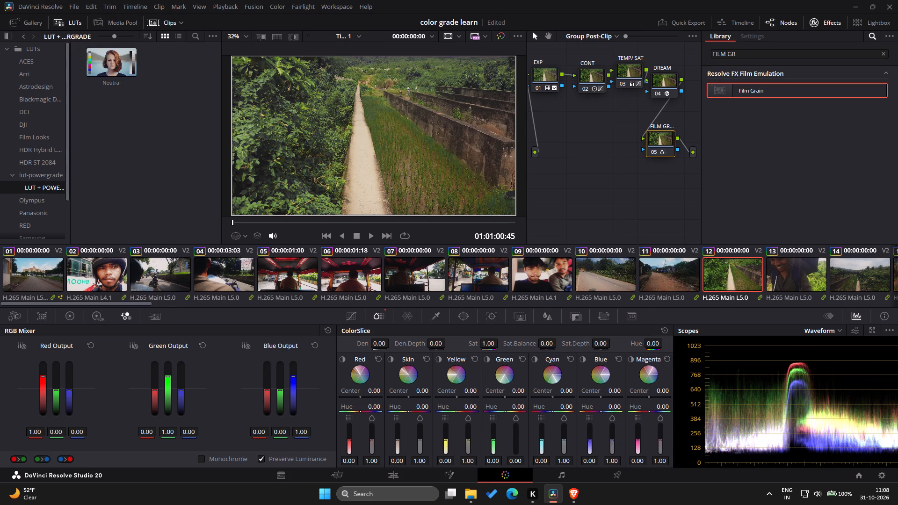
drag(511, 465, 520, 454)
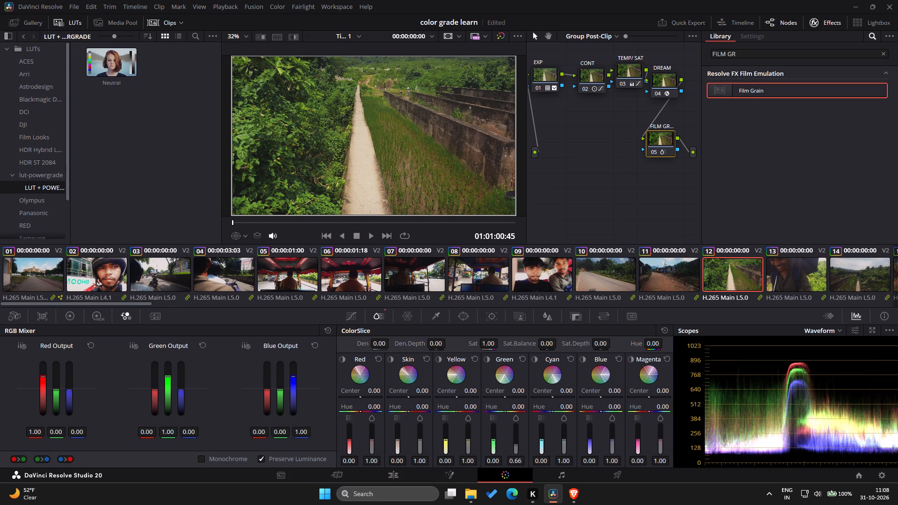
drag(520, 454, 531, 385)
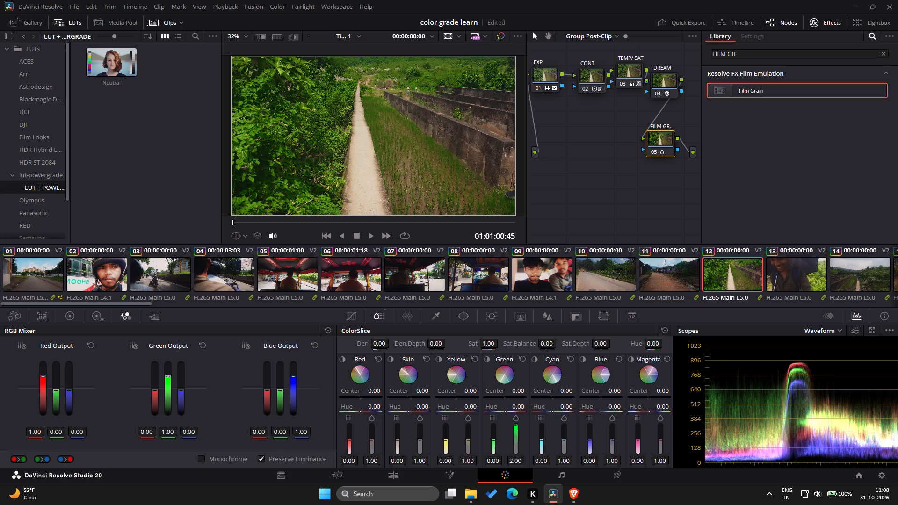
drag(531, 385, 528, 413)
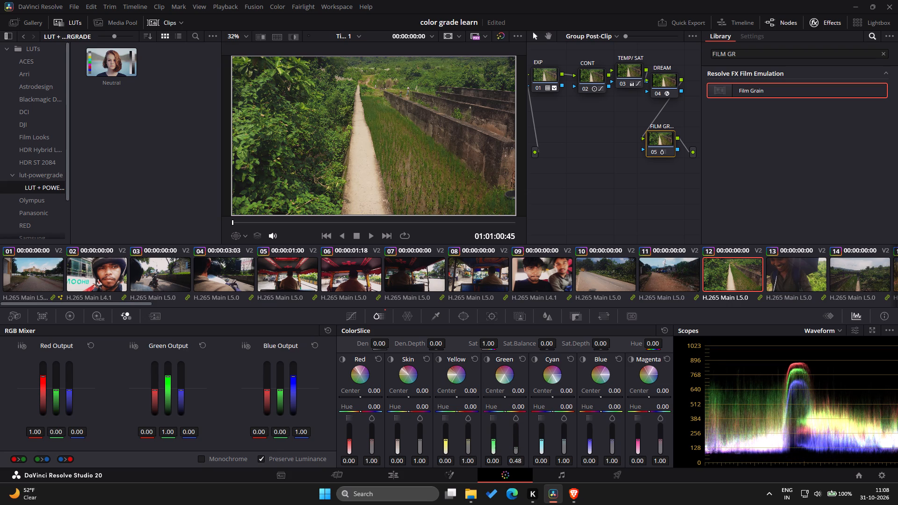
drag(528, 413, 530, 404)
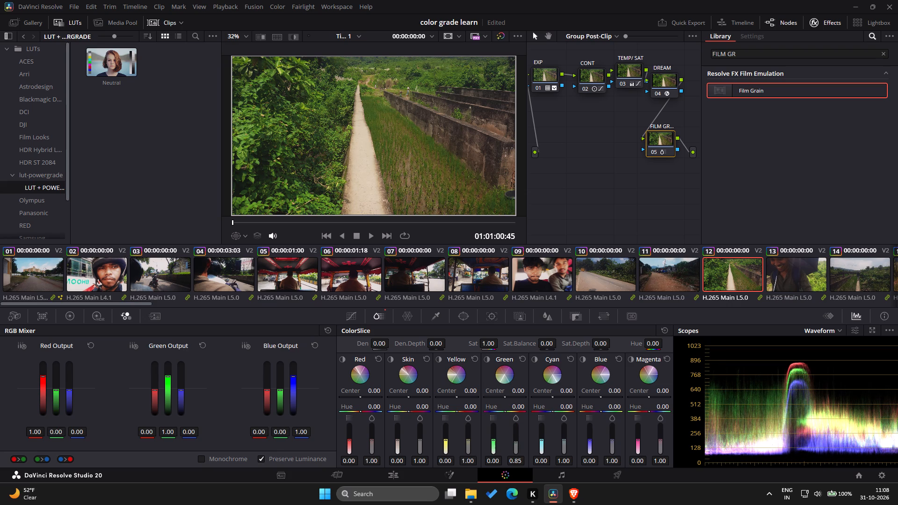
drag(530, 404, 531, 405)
Check clips 17 and 15, and set the Green saturation in ColorSlice to 0.87 on the FILM GR... node.
scroll(754, 281, left, 1)
click(659, 275)
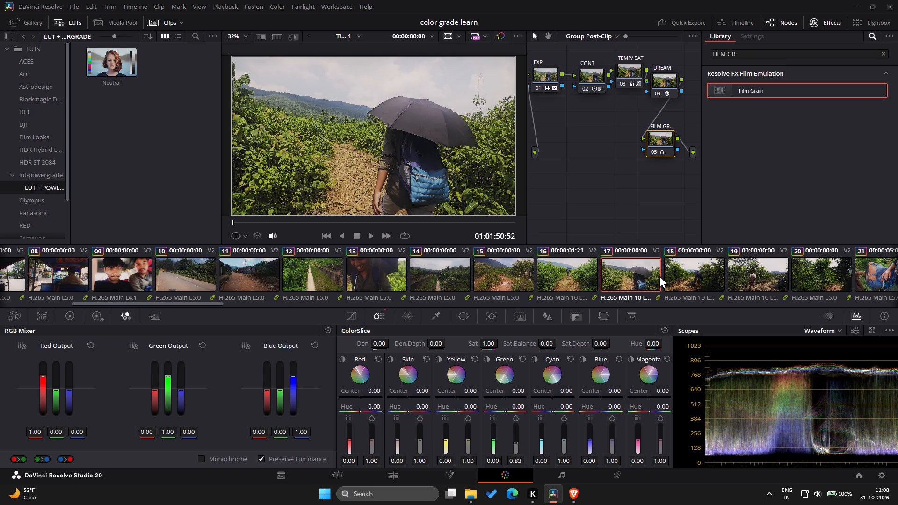
click(509, 266)
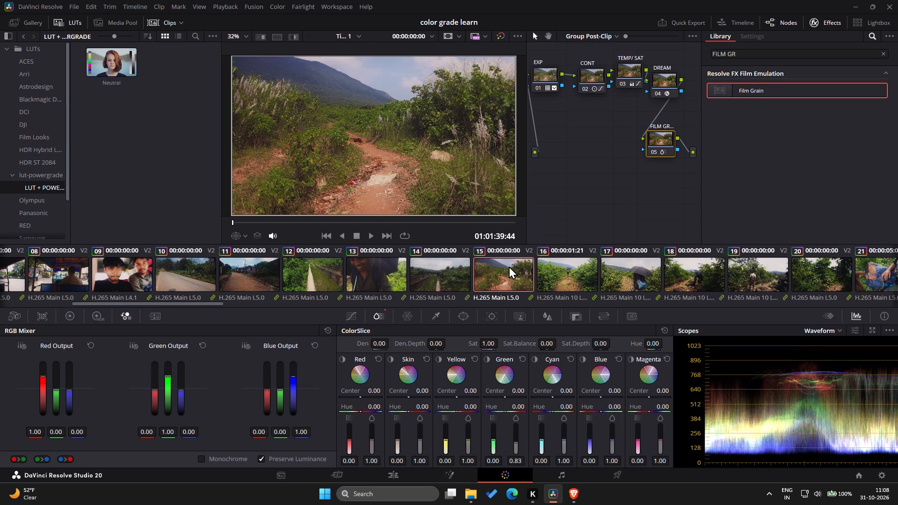
click(515, 442)
Review how the foliage greens look on clips 16, 17, 18 and 22 with the group grade applied.
click(568, 281)
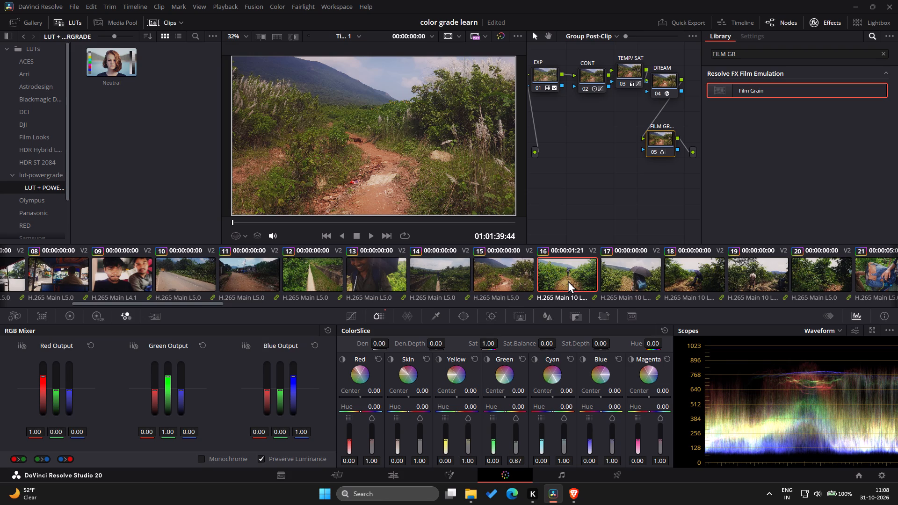
click(629, 273)
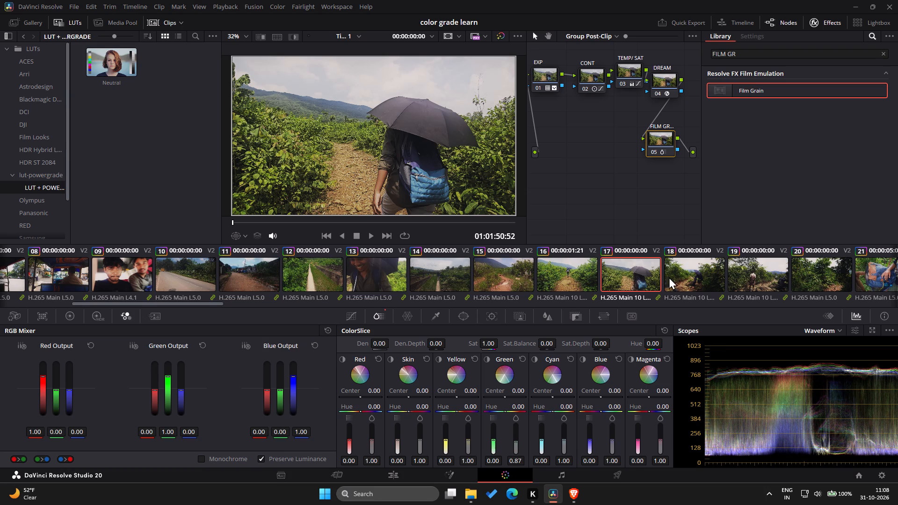
click(677, 280)
scroll(642, 274, left, 1)
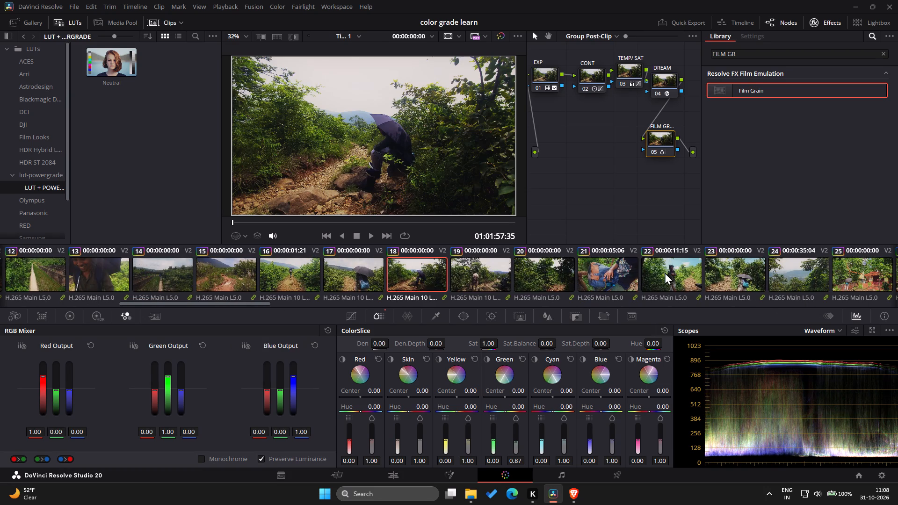
click(665, 272)
scroll(627, 272, left, 1)
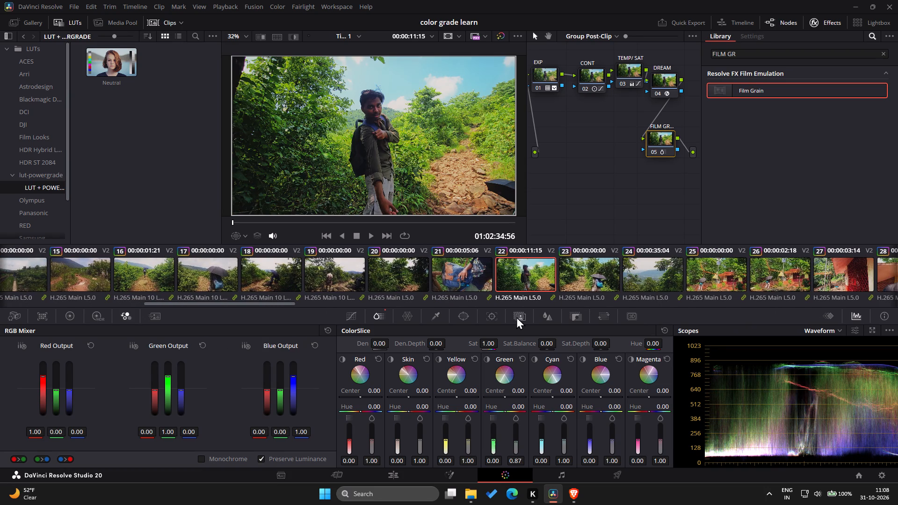
scroll(607, 293, left, 1)
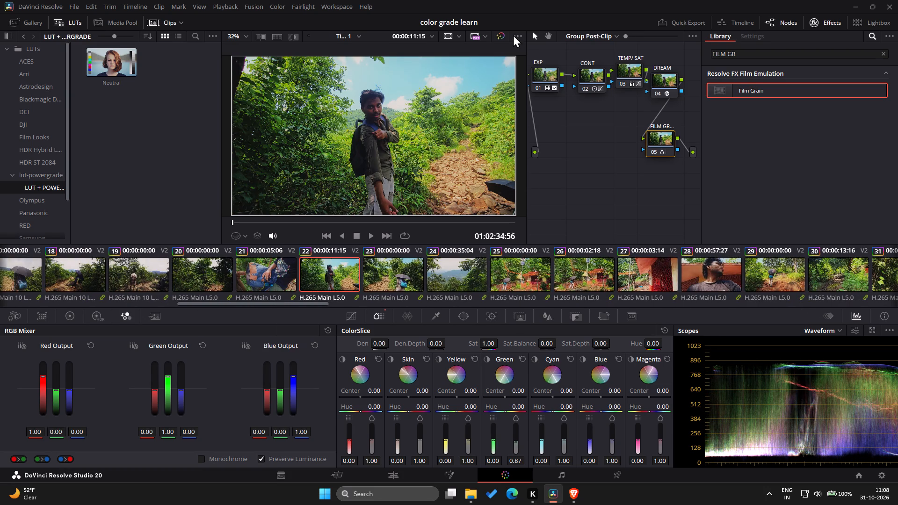
On clip 22, switch the bypass of all grades on and off repeatedly to compare the ungraded and graded image.
click(504, 32)
click(504, 32)
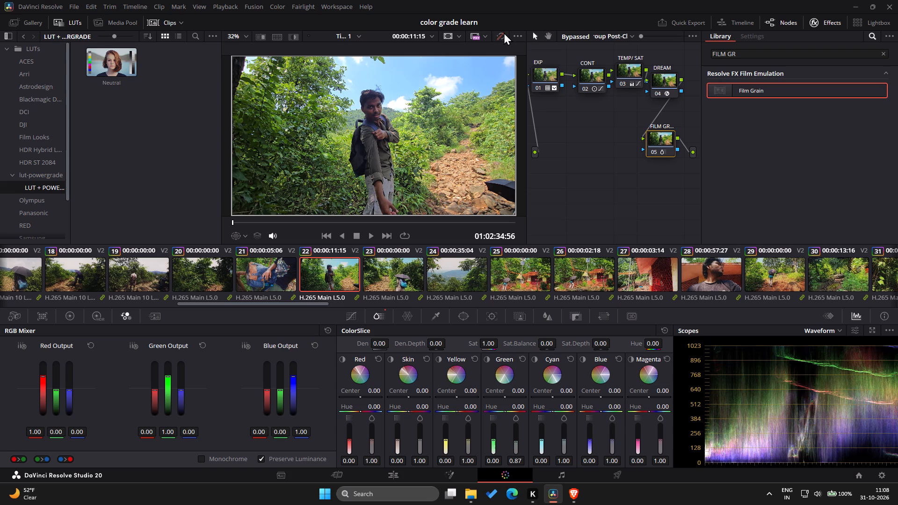
click(504, 32)
click(504, 32)
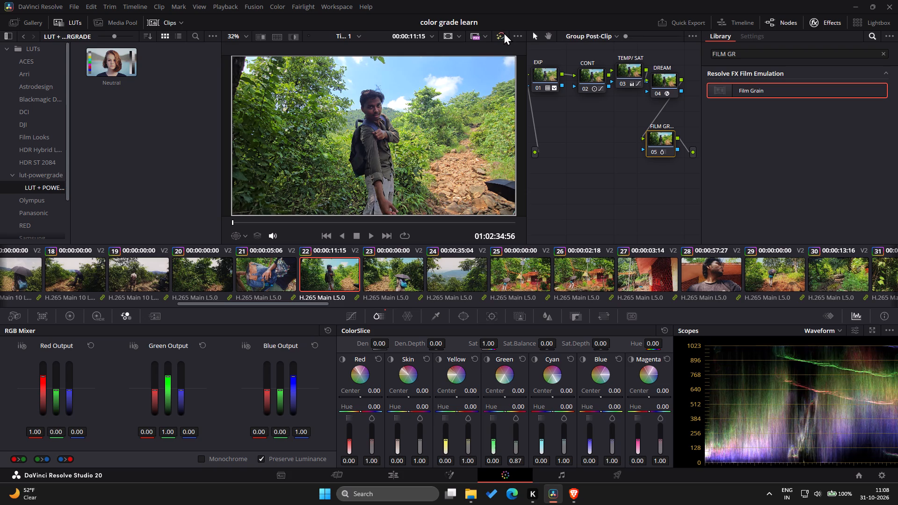
click(504, 32)
click(504, 32)
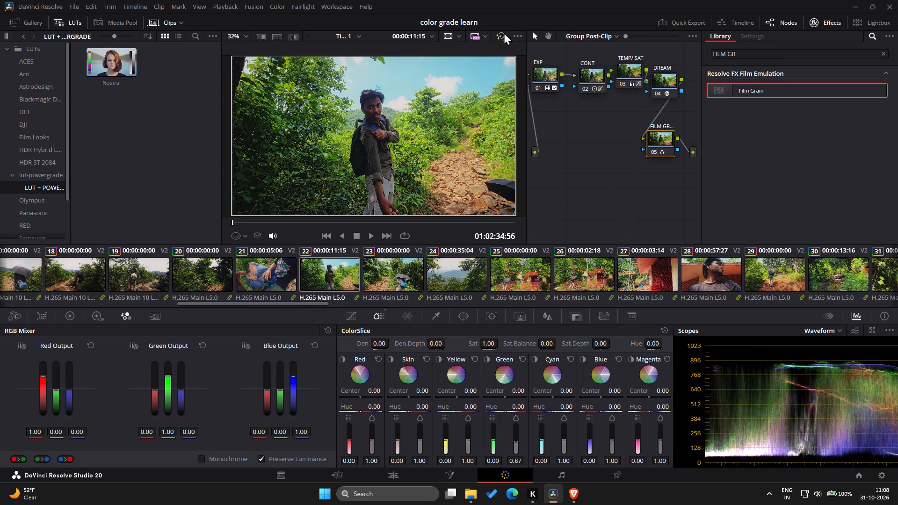
click(504, 32)
click(504, 32)
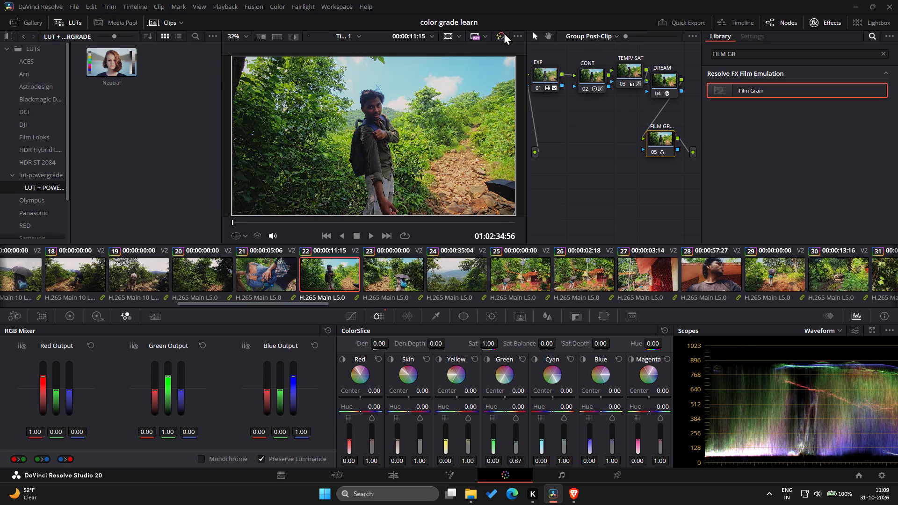
Compare clip 22 once more with all grades bypassed and restored.
click(504, 32)
click(504, 32)
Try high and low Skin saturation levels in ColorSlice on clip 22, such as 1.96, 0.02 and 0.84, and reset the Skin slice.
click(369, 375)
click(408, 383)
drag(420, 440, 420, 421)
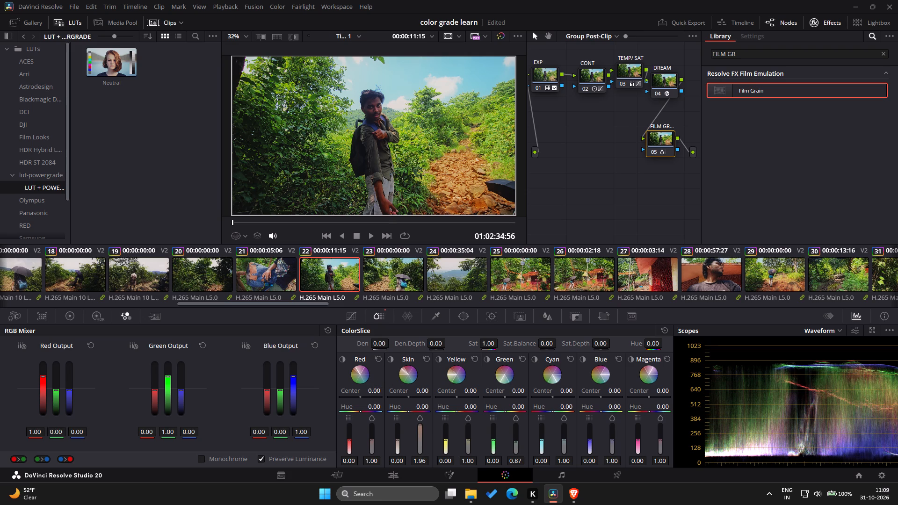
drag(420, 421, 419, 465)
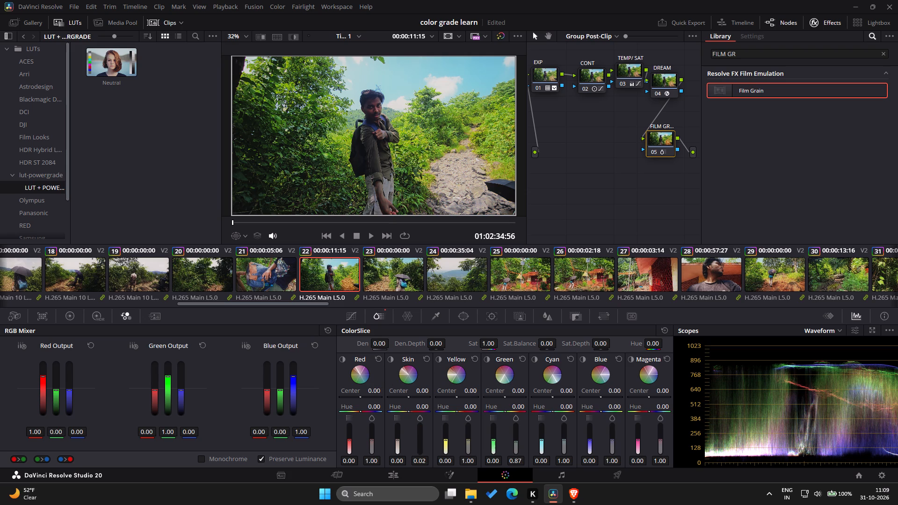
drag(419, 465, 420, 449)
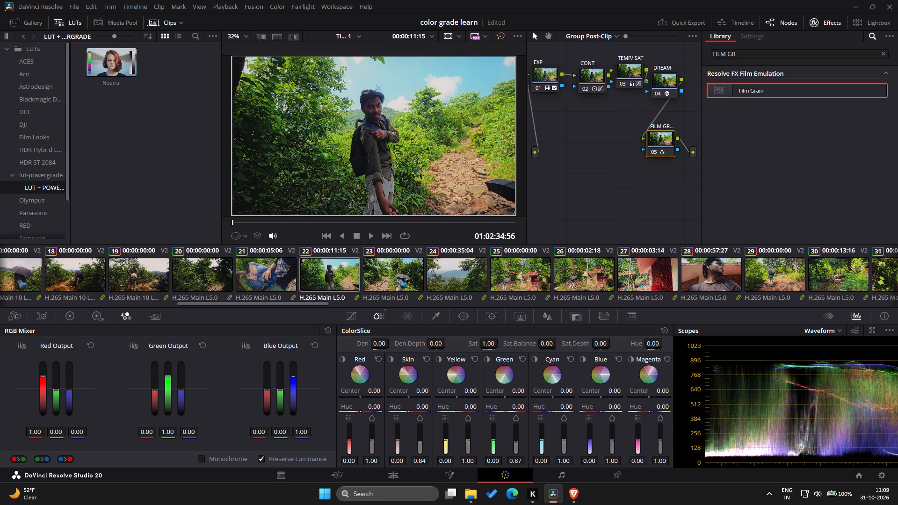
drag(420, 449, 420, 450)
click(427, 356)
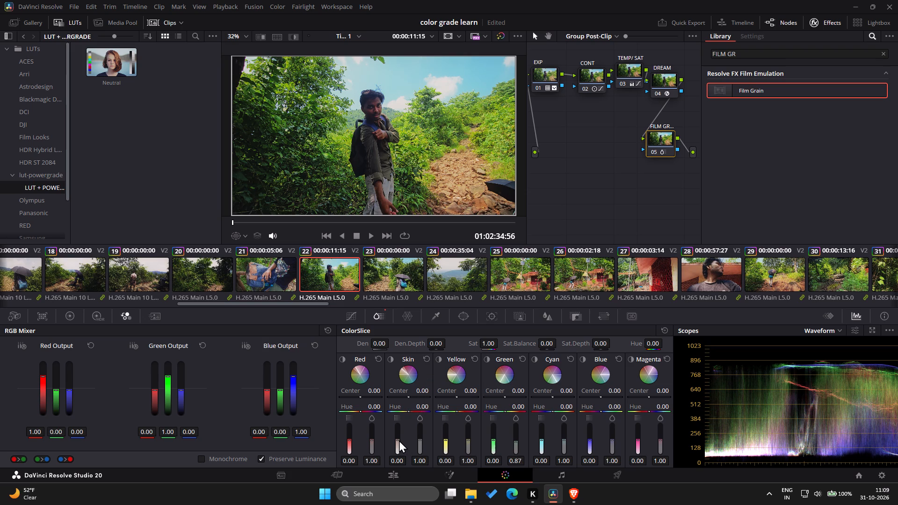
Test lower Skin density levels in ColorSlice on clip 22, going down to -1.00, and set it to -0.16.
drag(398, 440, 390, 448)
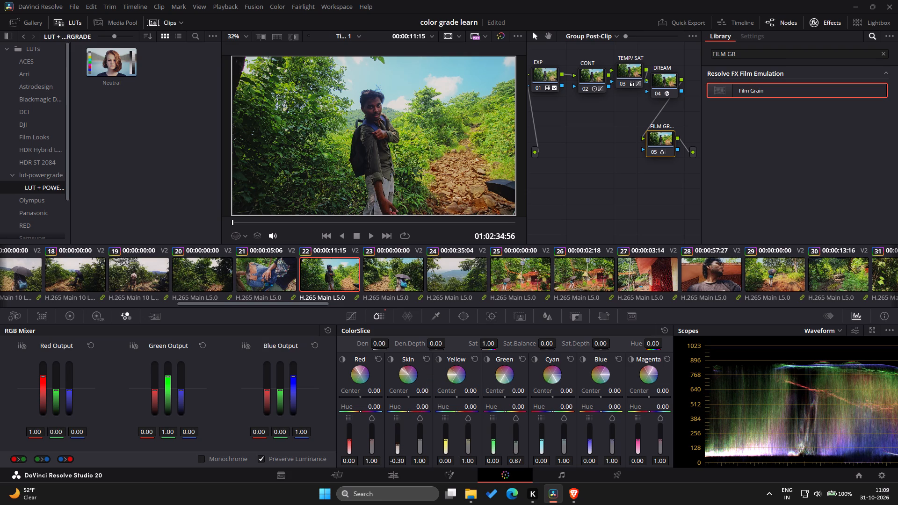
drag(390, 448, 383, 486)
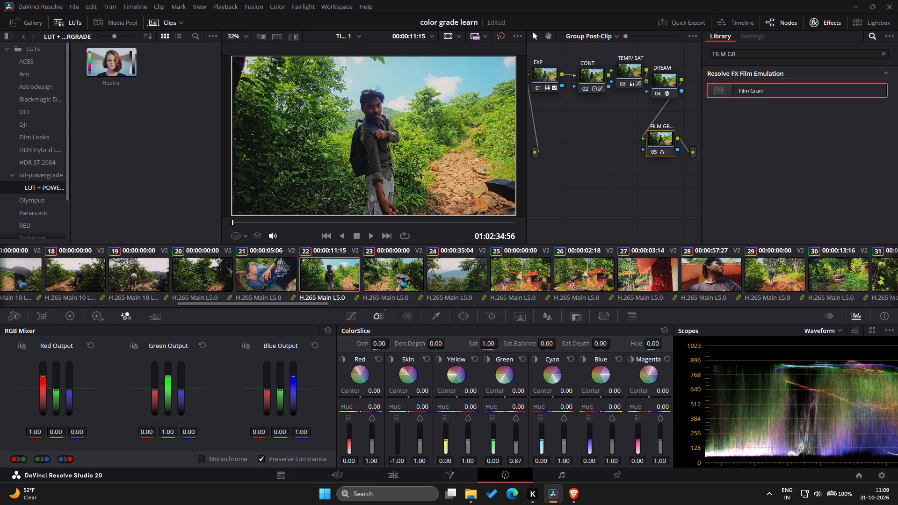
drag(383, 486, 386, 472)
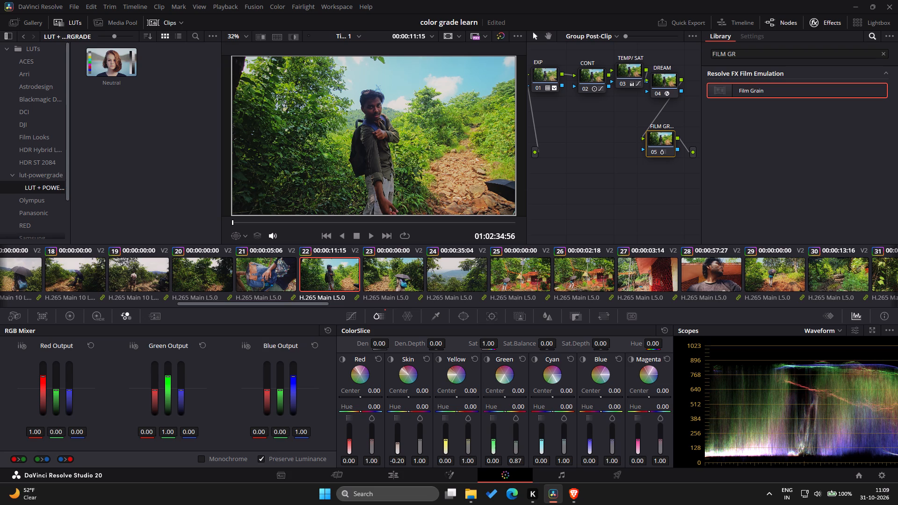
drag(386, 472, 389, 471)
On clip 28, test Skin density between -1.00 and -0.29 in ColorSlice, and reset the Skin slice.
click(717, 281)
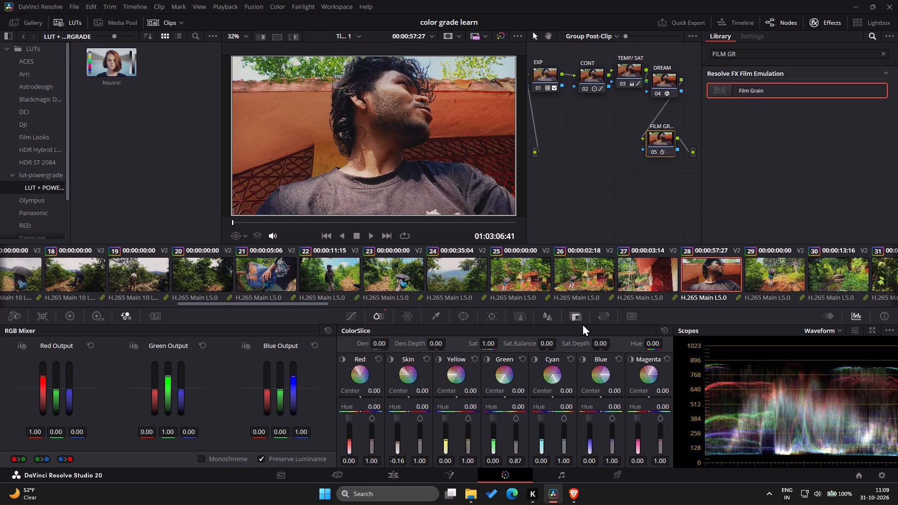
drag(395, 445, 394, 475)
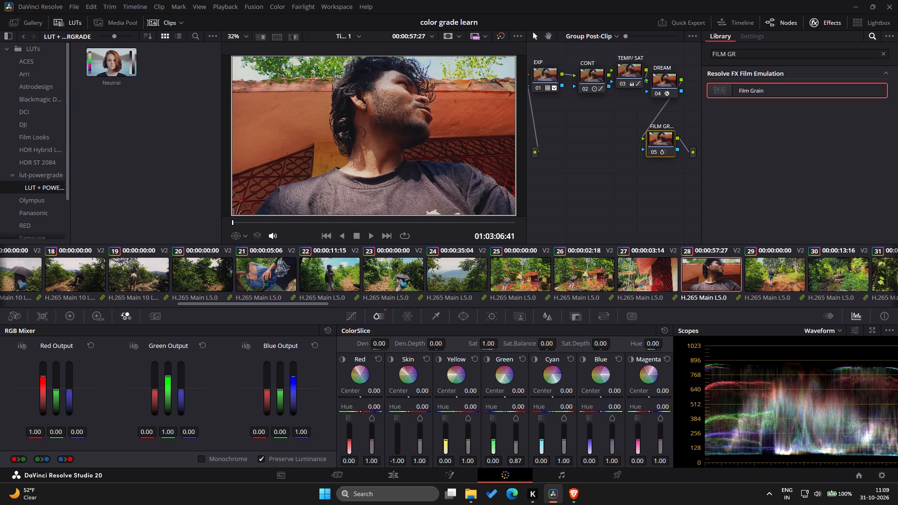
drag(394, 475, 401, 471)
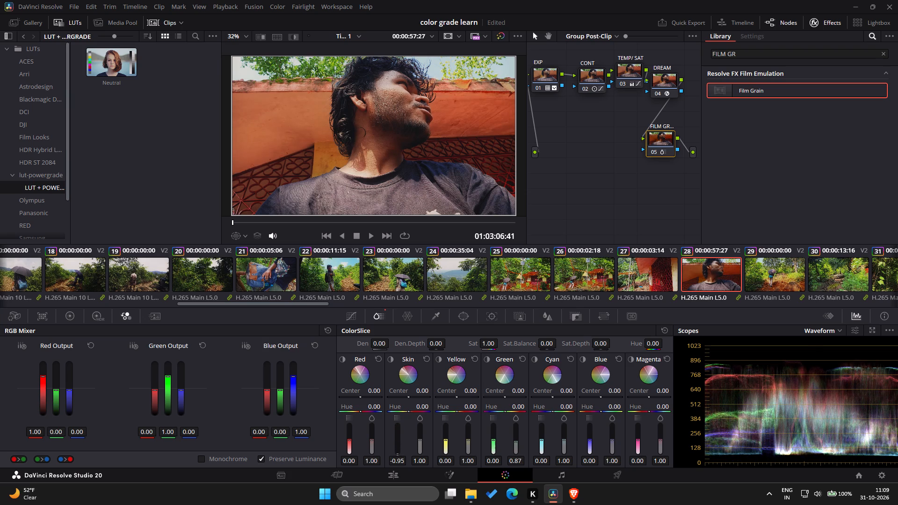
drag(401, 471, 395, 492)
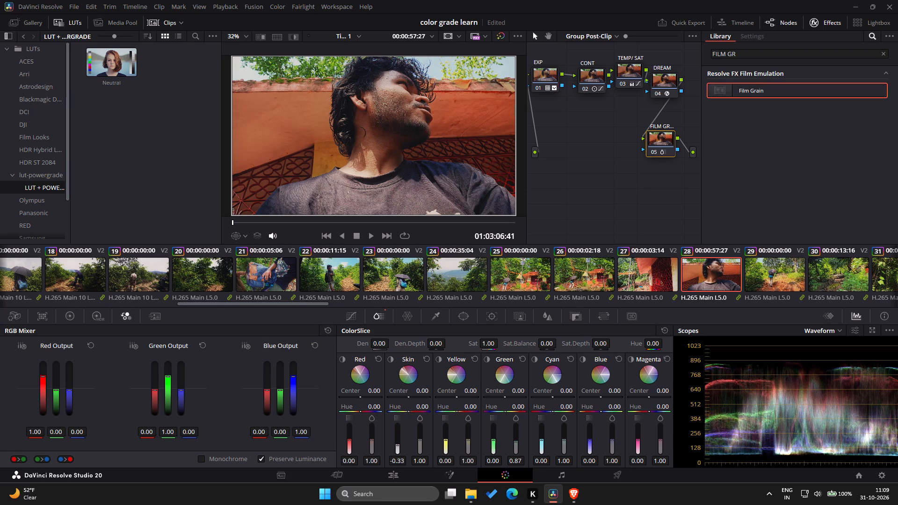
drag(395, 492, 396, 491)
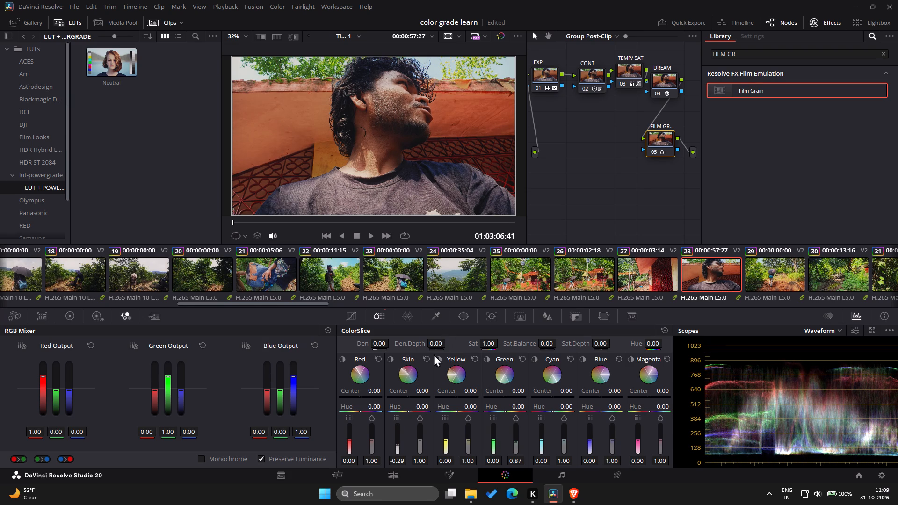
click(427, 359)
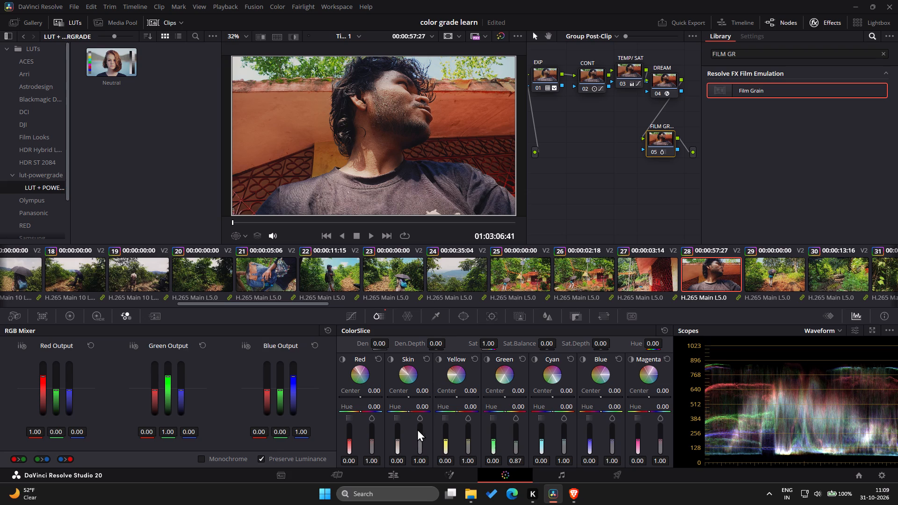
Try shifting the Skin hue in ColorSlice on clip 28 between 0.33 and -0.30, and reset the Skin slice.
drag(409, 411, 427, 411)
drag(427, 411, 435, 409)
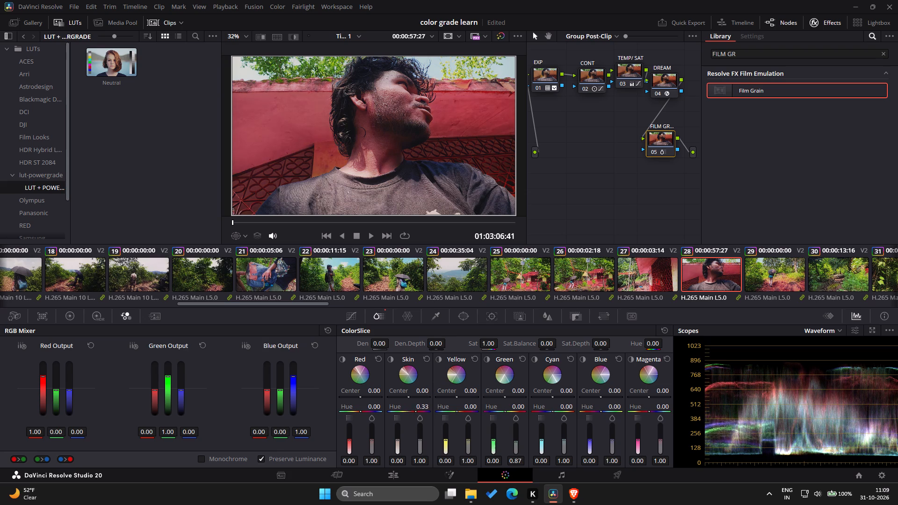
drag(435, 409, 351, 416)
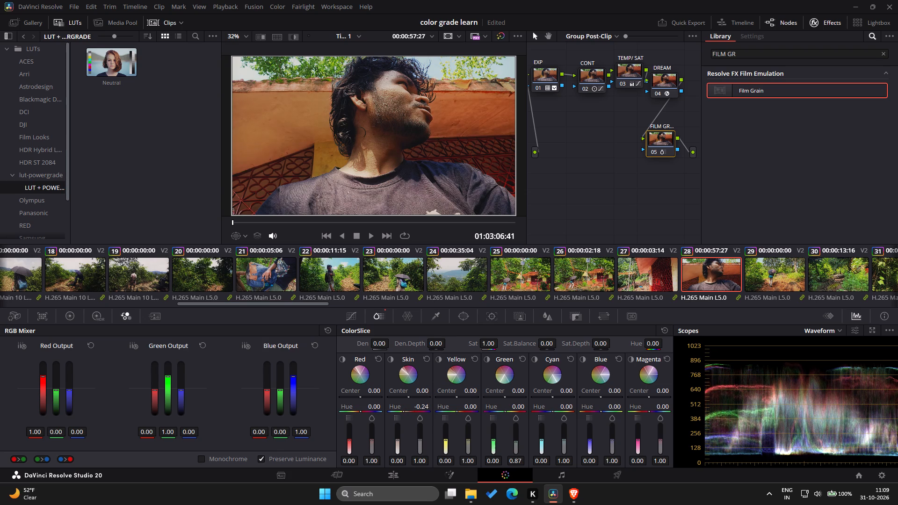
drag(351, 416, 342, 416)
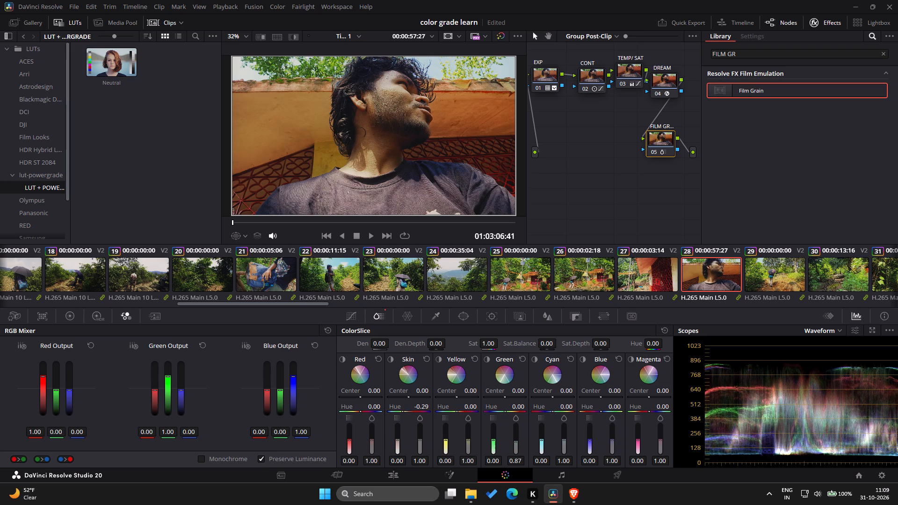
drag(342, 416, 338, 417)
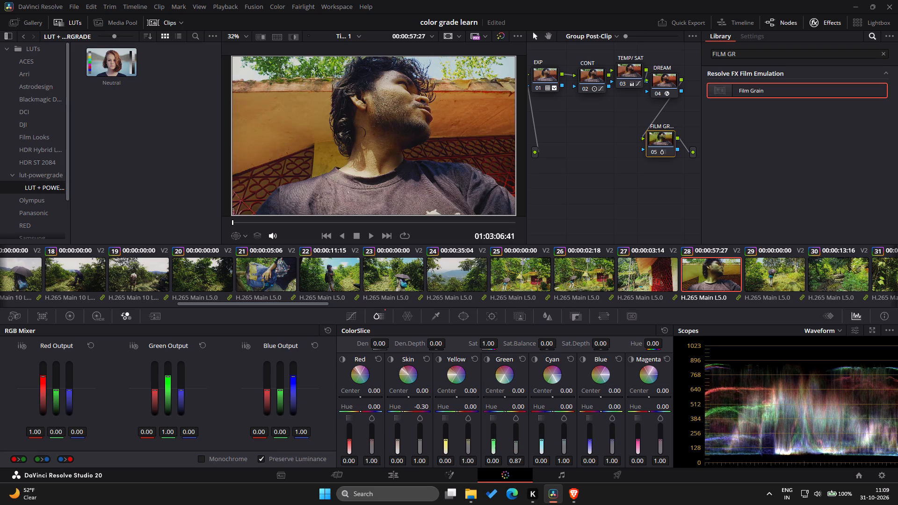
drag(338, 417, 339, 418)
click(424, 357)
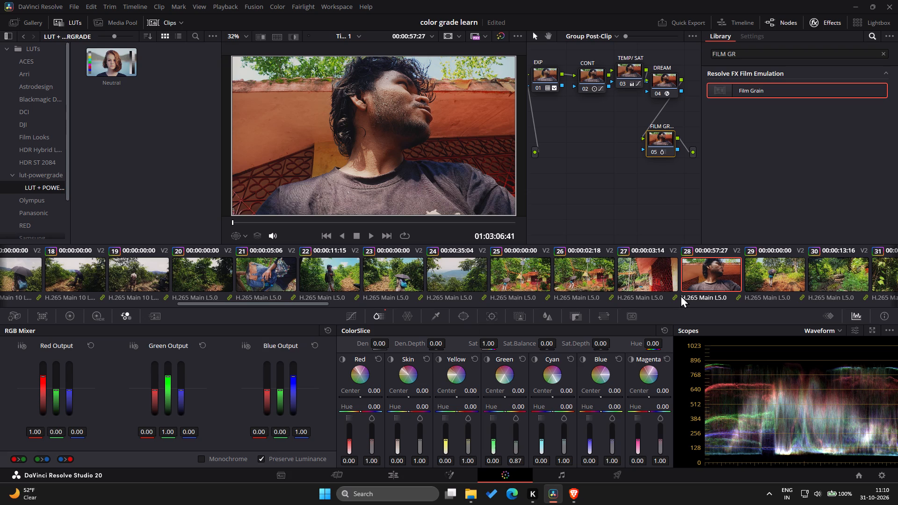
Select clip 50 and play it up to a frame showing both men's faces against the foliage.
scroll(756, 281, left, 3)
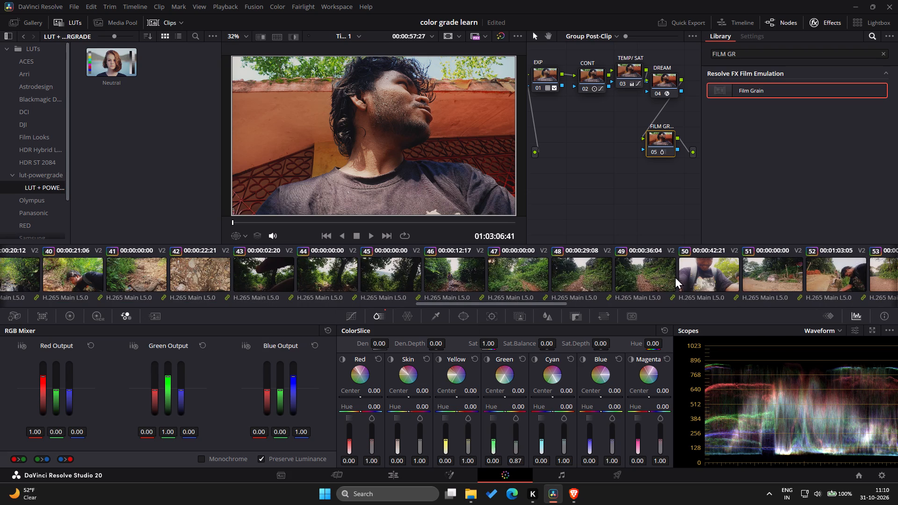
click(684, 271)
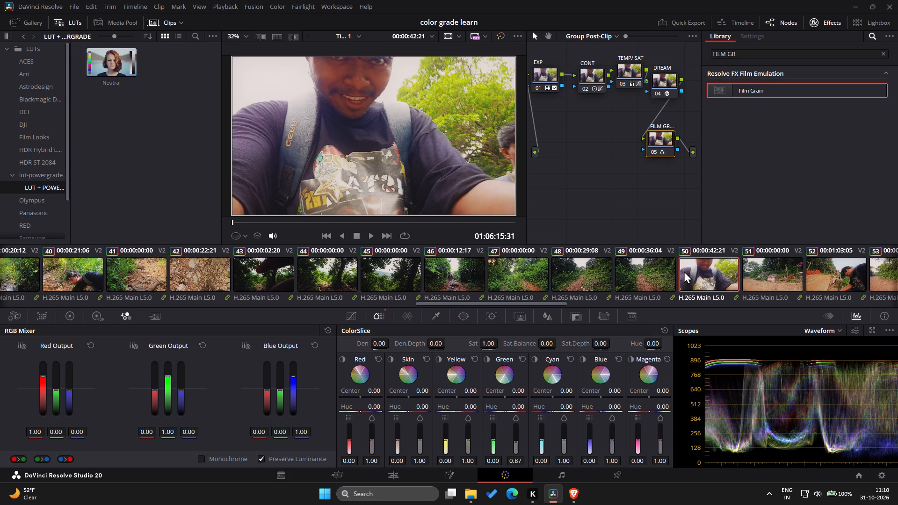
click(369, 232)
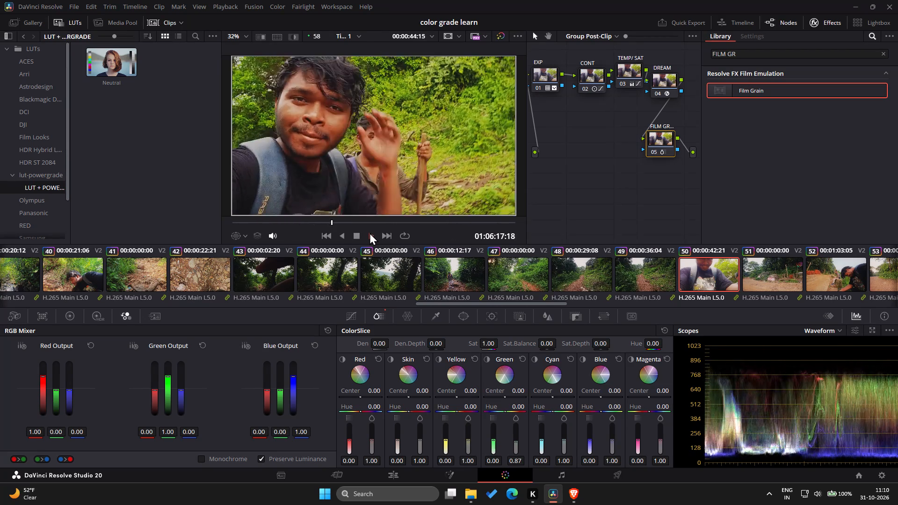
click(349, 232)
click(354, 234)
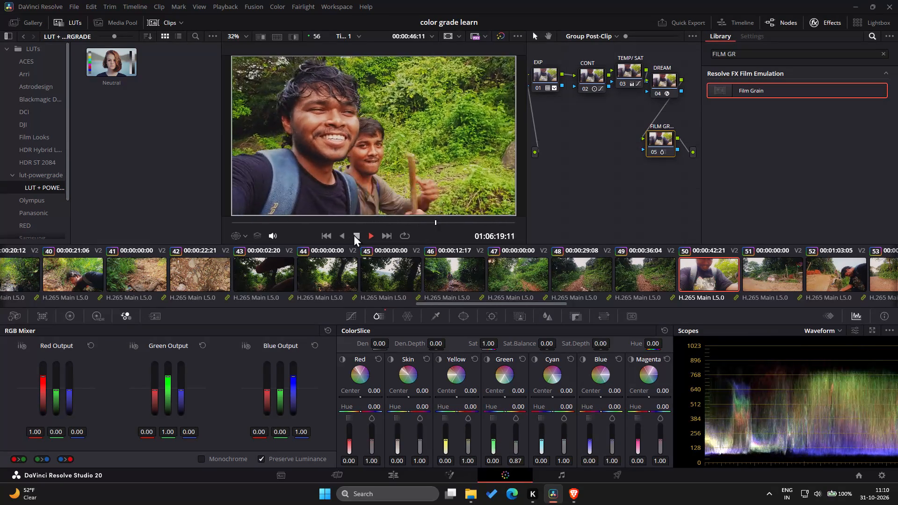
On clip 50, switch the bypass of all grades on and off to compare the skin tones ungraded and graded.
click(505, 36)
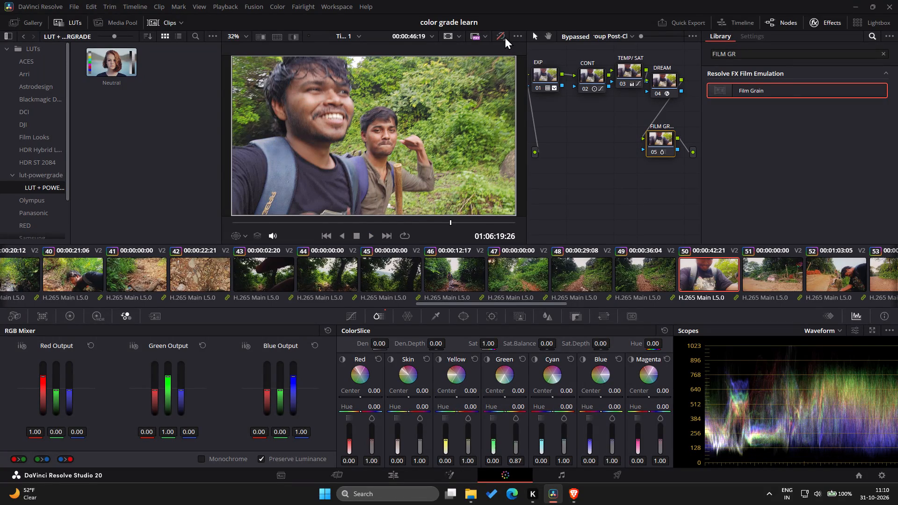
click(505, 36)
click(505, 36)
click(505, 36)
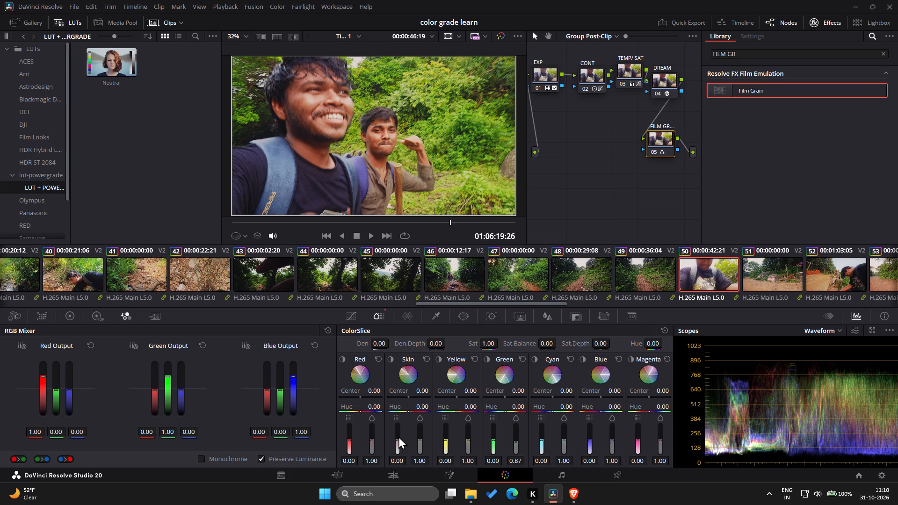
With clip 50 in view, test several Skin density levels in ColorSlice, and set Skin density to -0.19 and saturation to 0.86.
drag(397, 438, 398, 449)
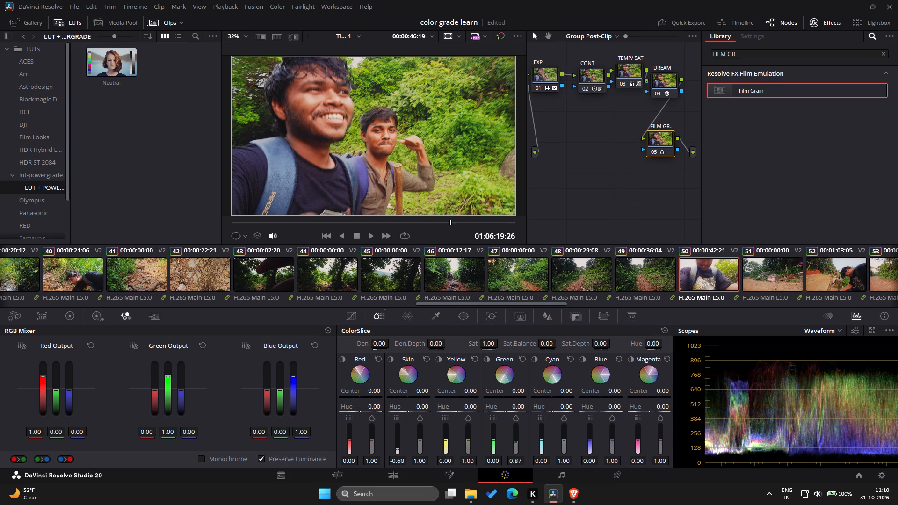
drag(398, 449, 402, 438)
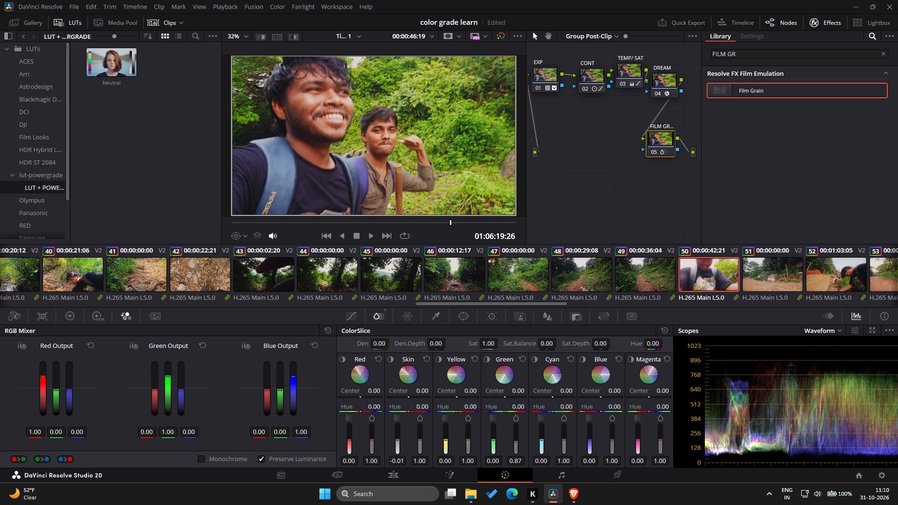
drag(402, 438, 400, 443)
drag(400, 443, 403, 436)
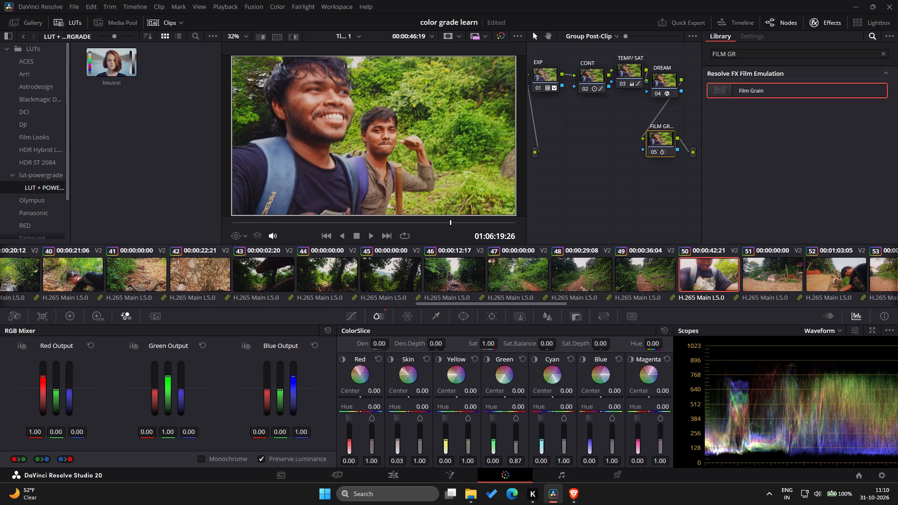
drag(403, 436, 402, 440)
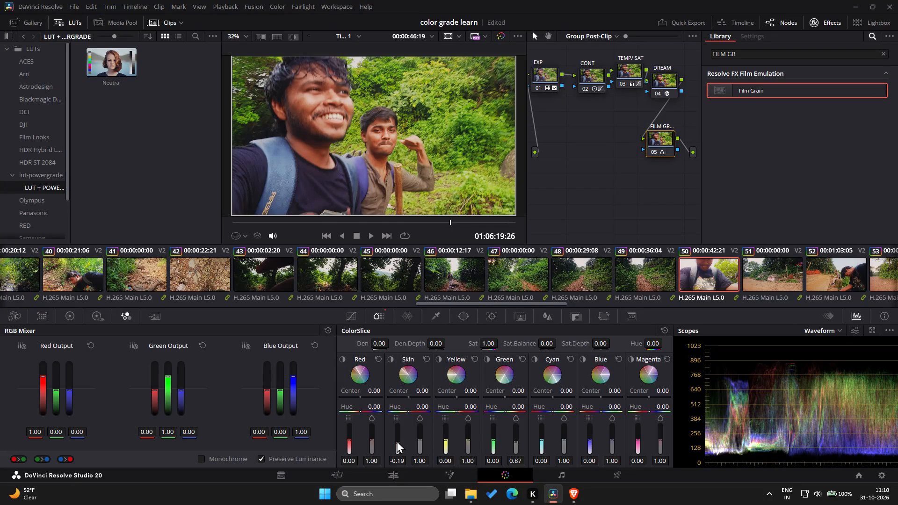
click(419, 440)
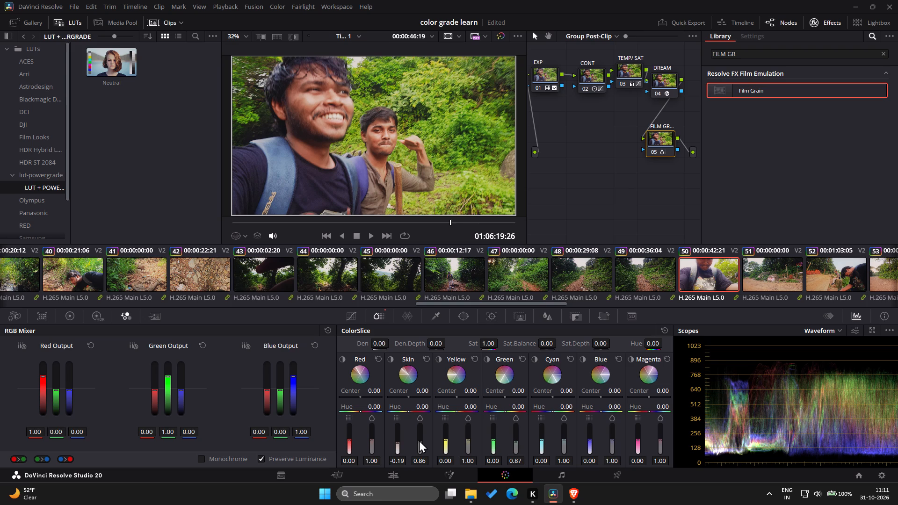
Go back to the earlier clips and try opening clip 13 and clip 09 to check the skin tones on their faces.
scroll(301, 273, right, 3)
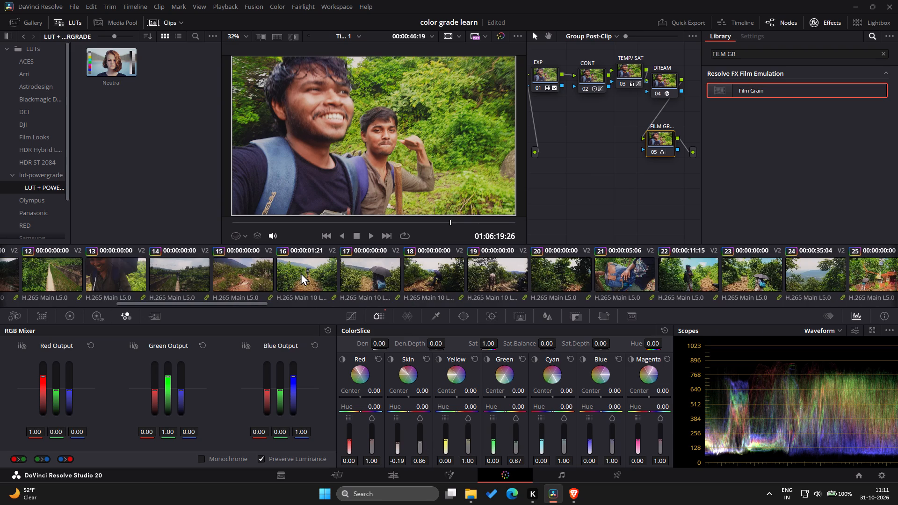
click(101, 269)
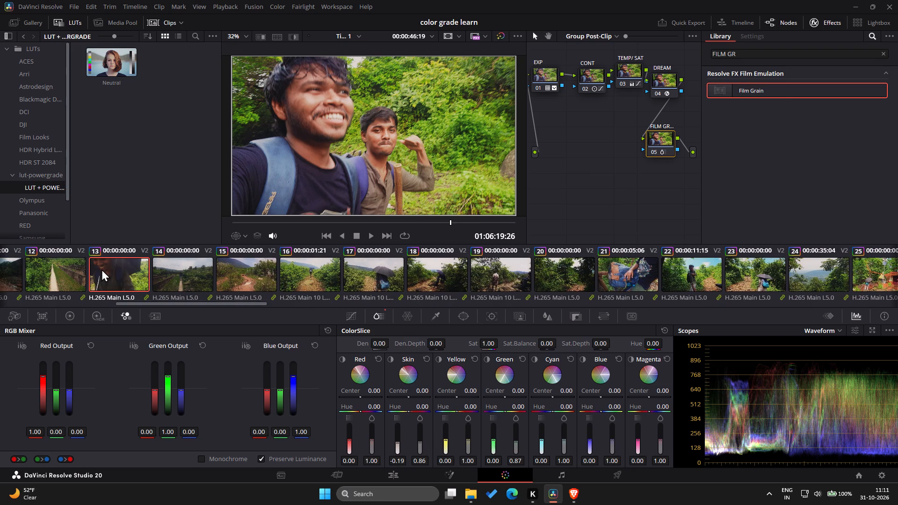
scroll(128, 275, right, 1)
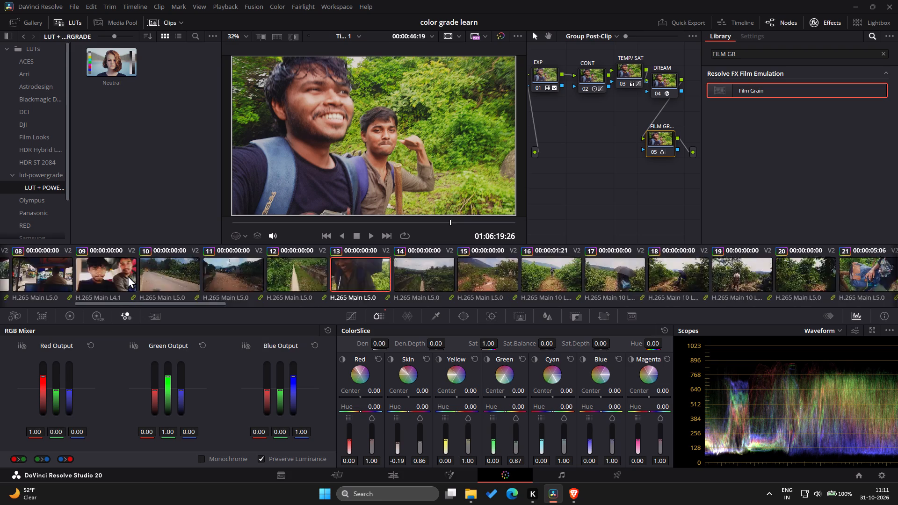
click(249, 275)
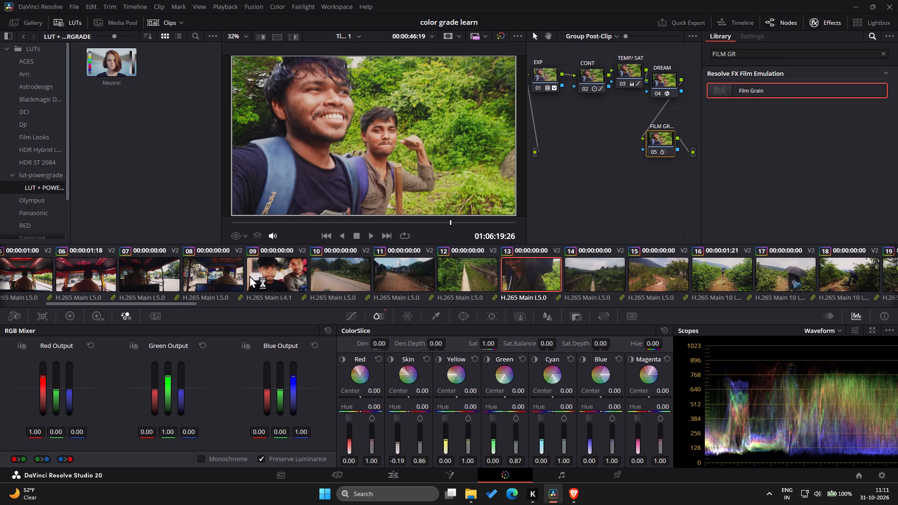
scroll(288, 276, left, 1)
scroll(271, 274, right, 2)
drag(177, 303, 258, 309)
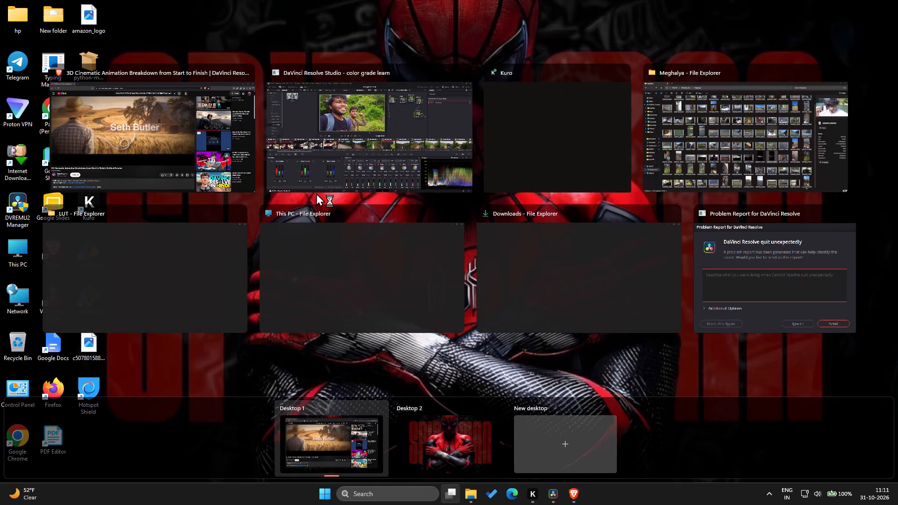
Try to bring the DaVinci Resolve window of the color grade learn project back to the front.
click(331, 156)
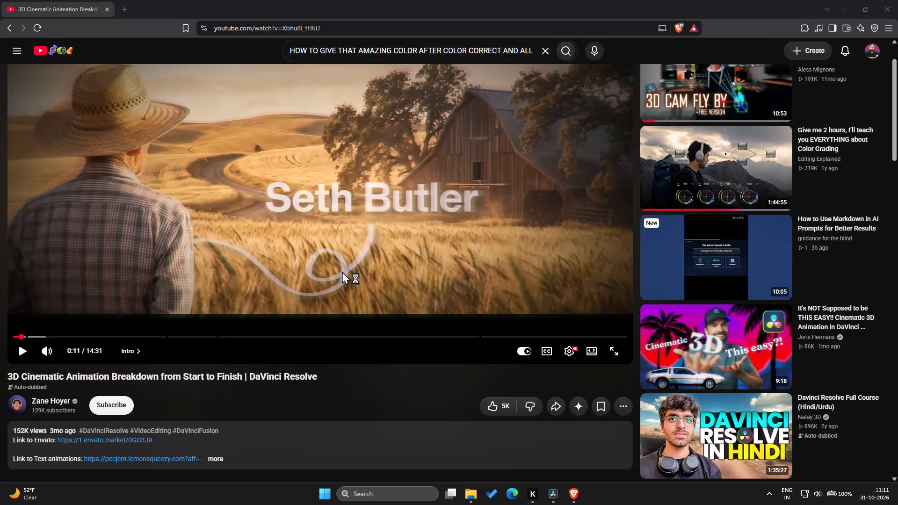
double_click(322, 156)
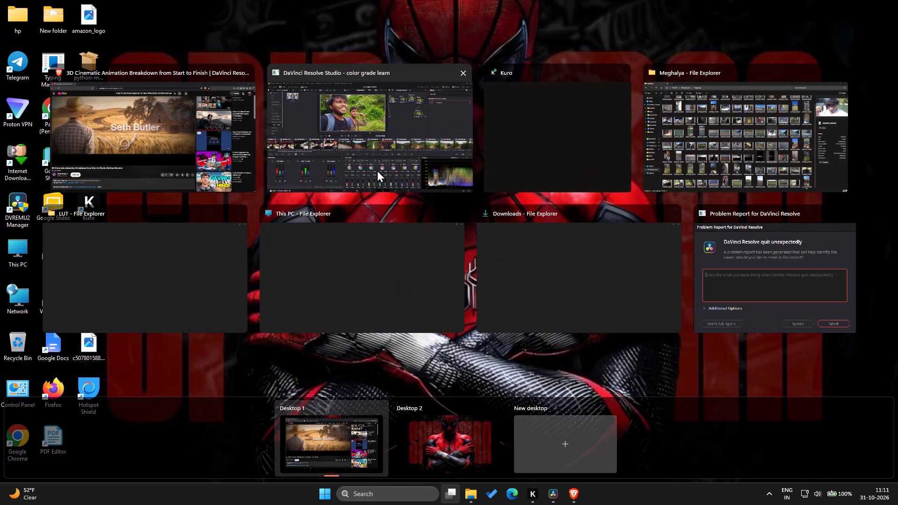
Switch to the DaVinci Resolve window of the color grade learn project and dismiss the Hotspot Shield notification.
click(366, 146)
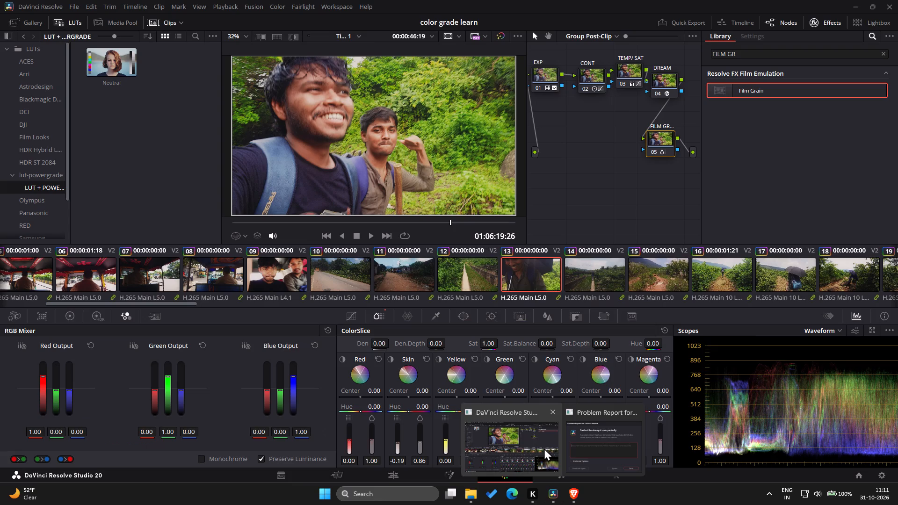
click(544, 448)
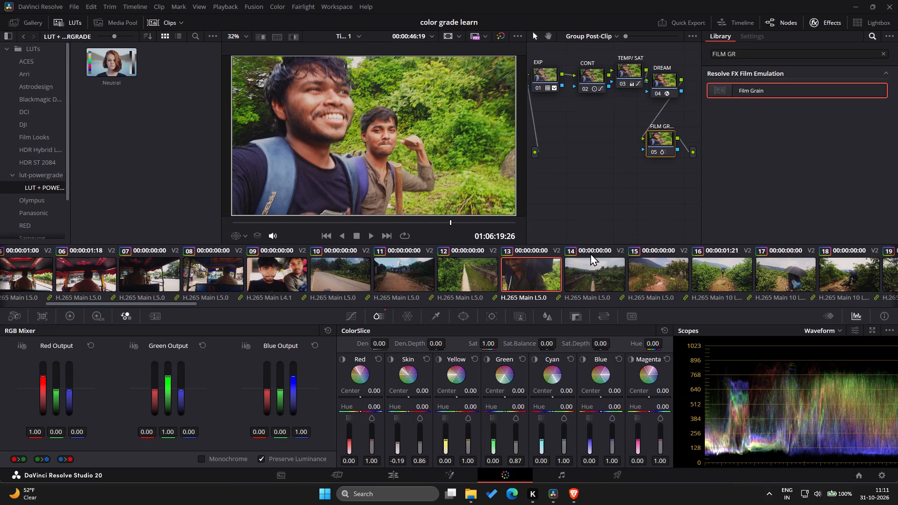
scroll(291, 275, right, 4)
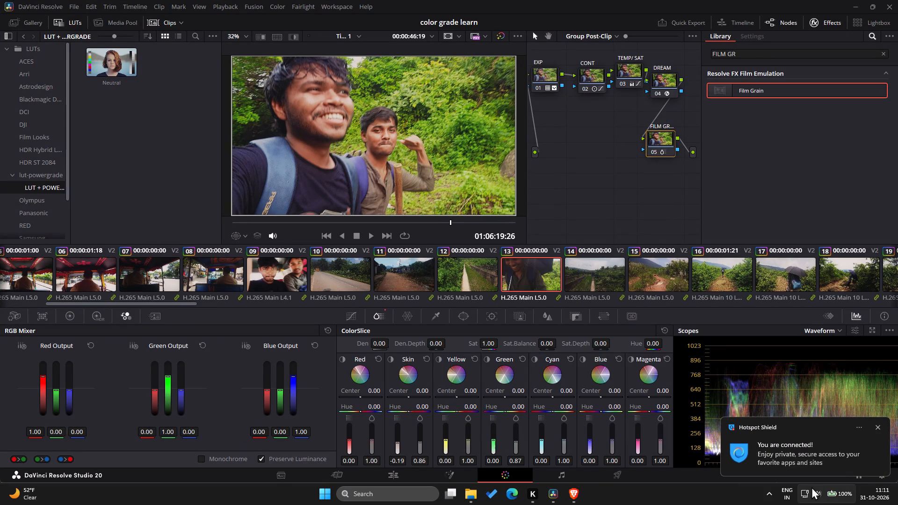
click(874, 429)
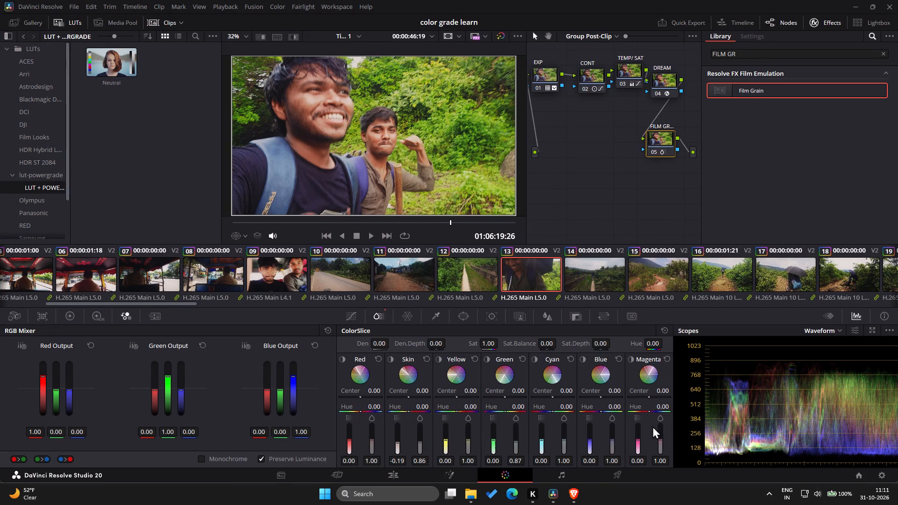
Try to open clip 11 on the Color page, and try switching to the Edit page.
scroll(396, 284, right, 1)
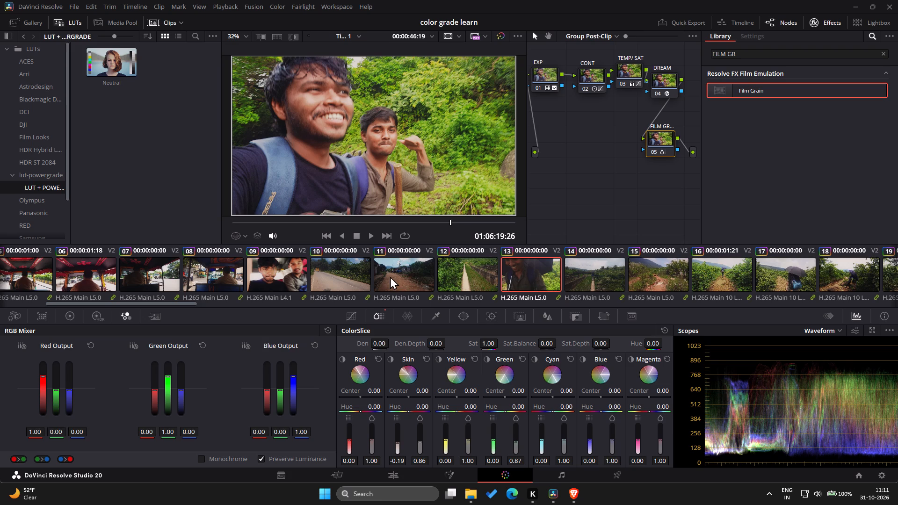
click(390, 276)
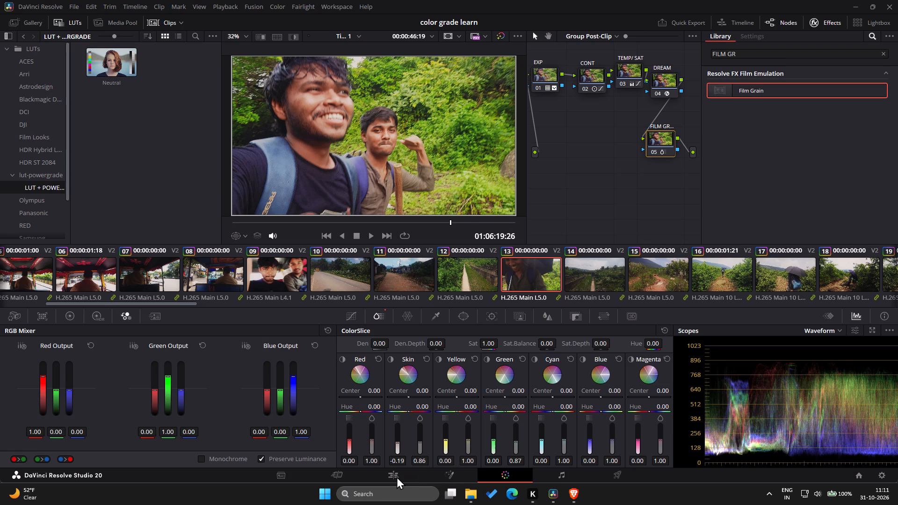
click(397, 476)
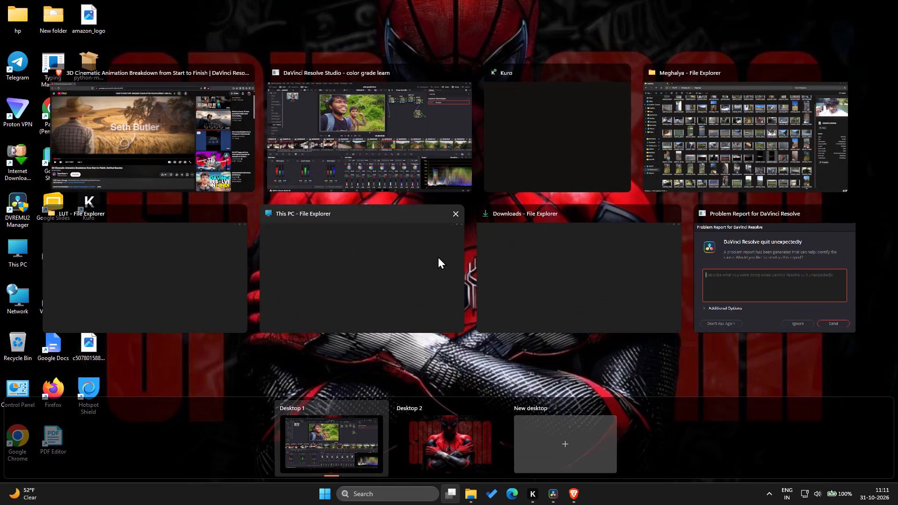
Bring up the Problem Report for DaVinci Resolve window and send the report without a description.
click(777, 246)
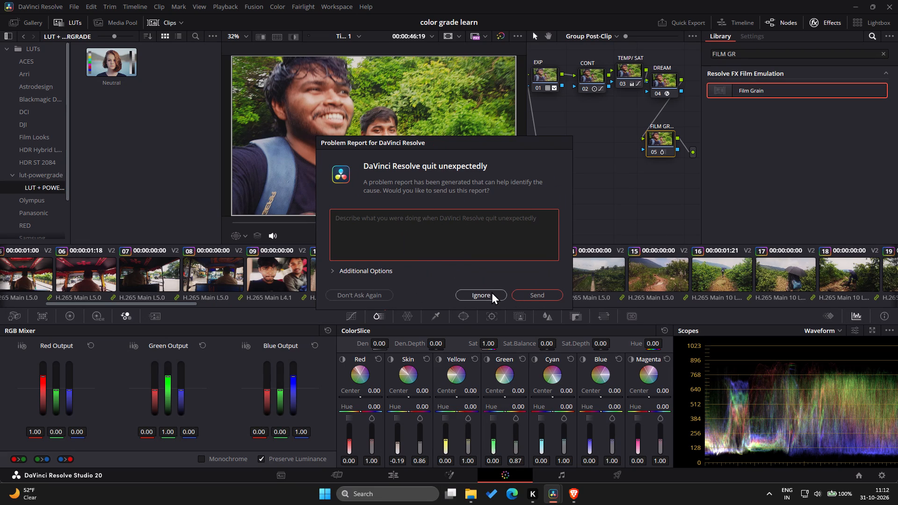
click(528, 292)
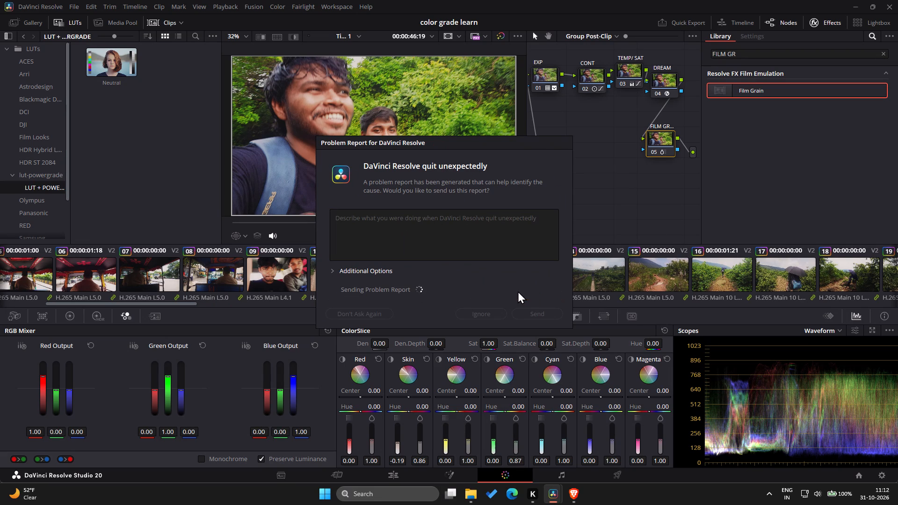